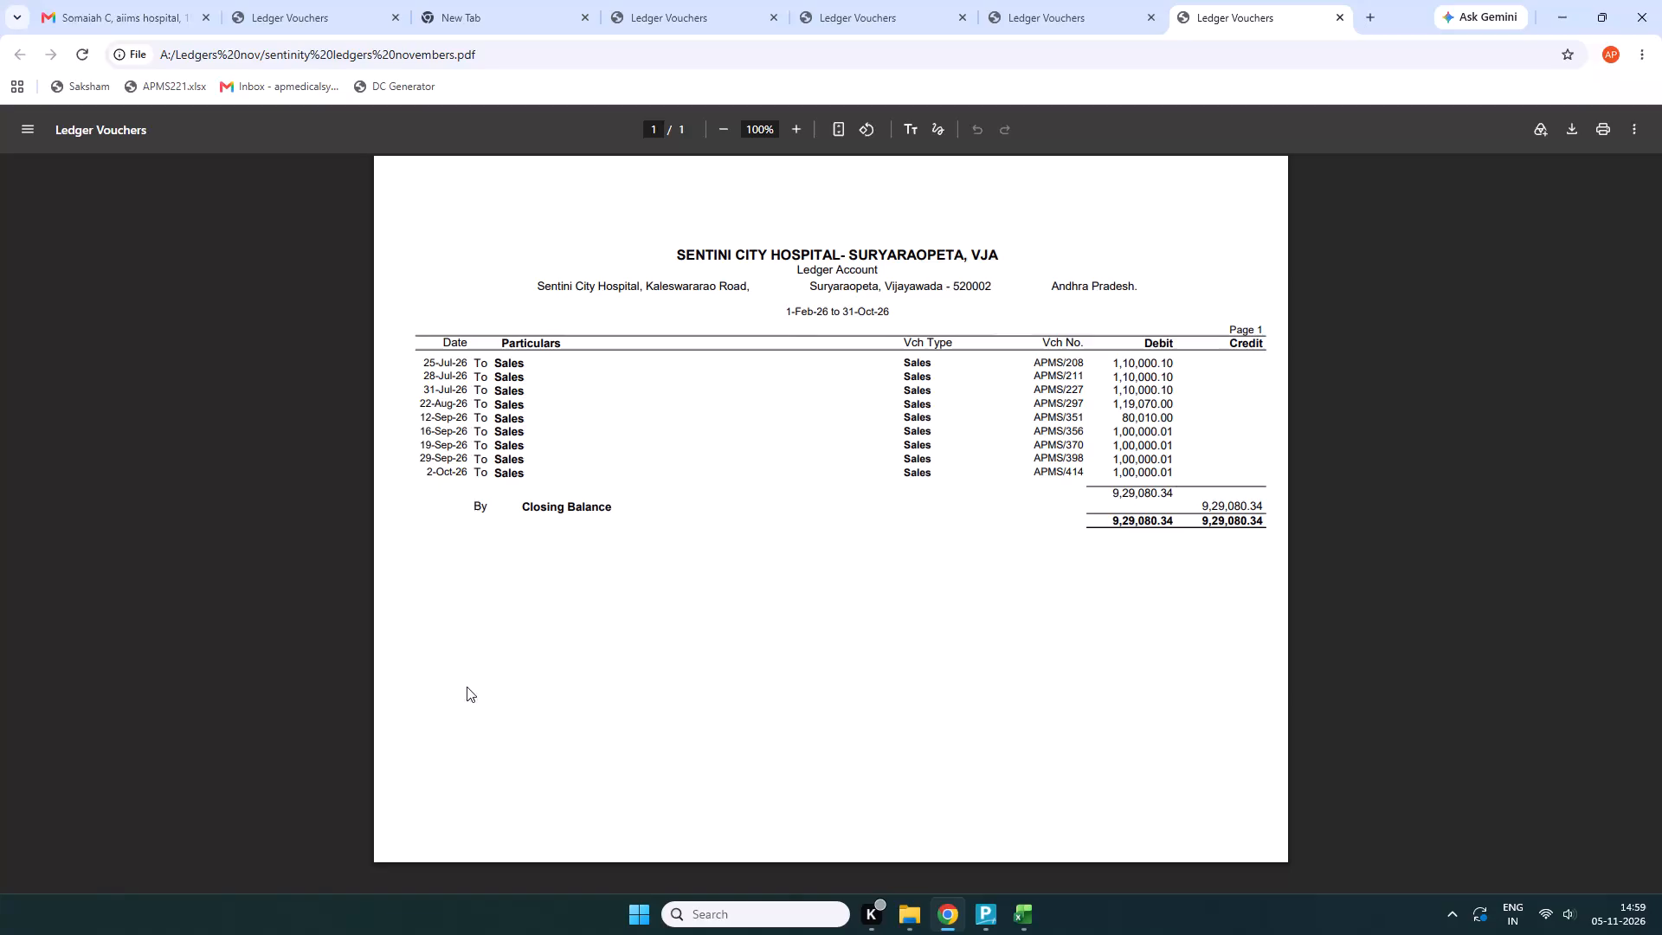
Open the Setini City hospital ledger PDF from the Asia Pacific (A:) drive.
left_click(924, 925)
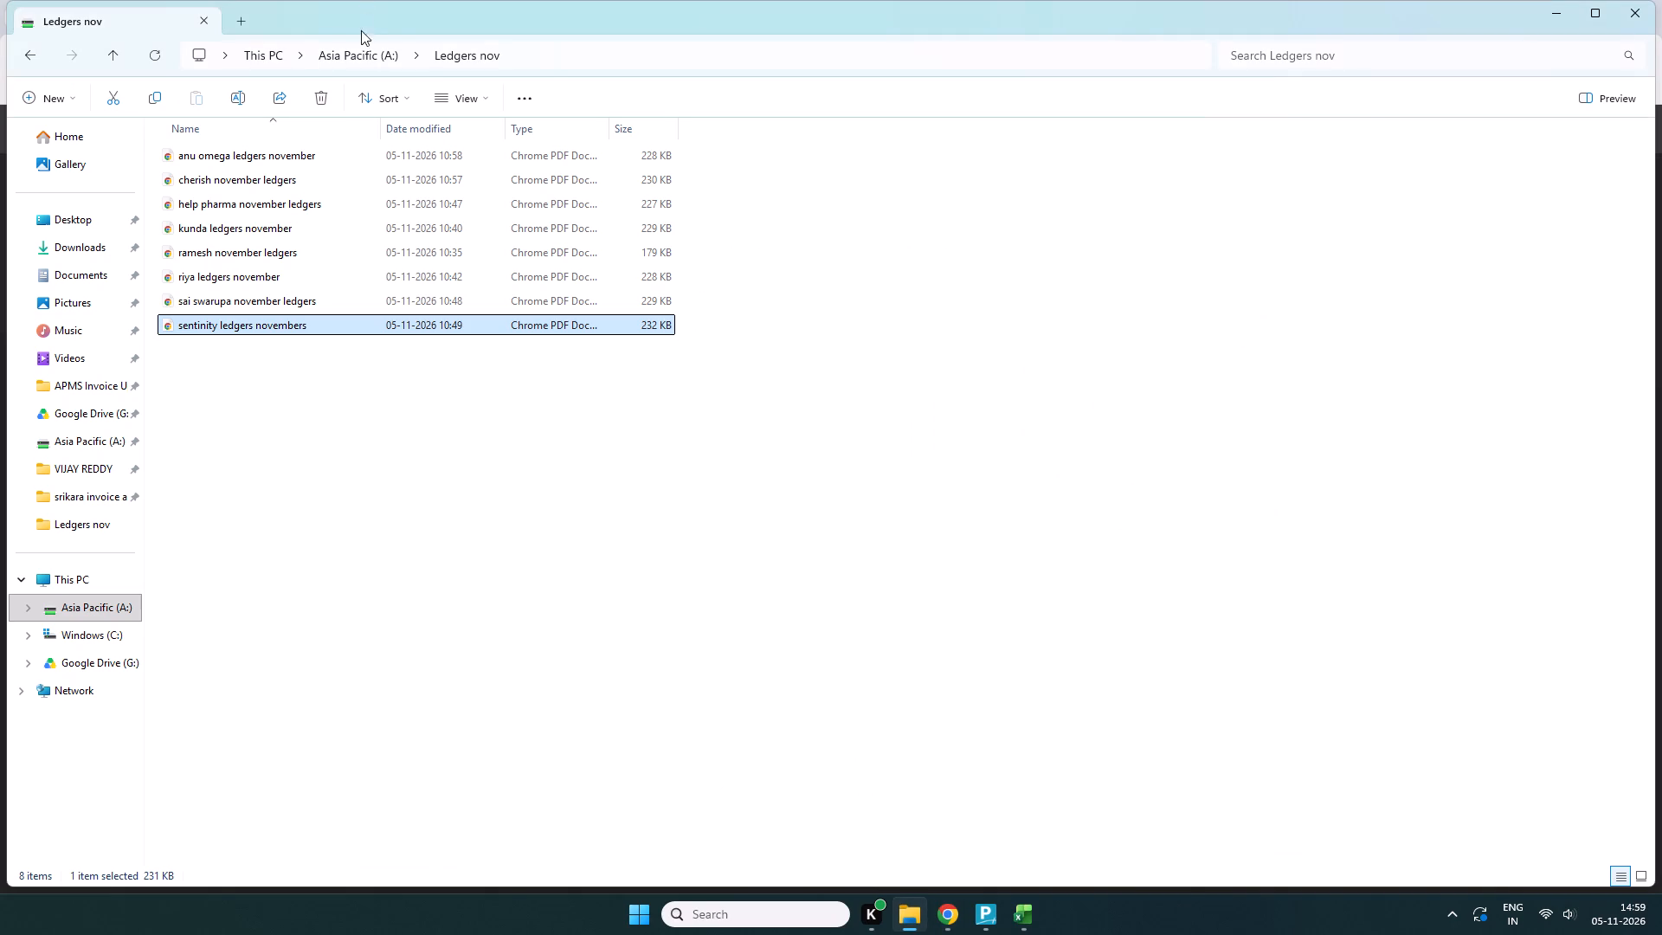
left_click(357, 48)
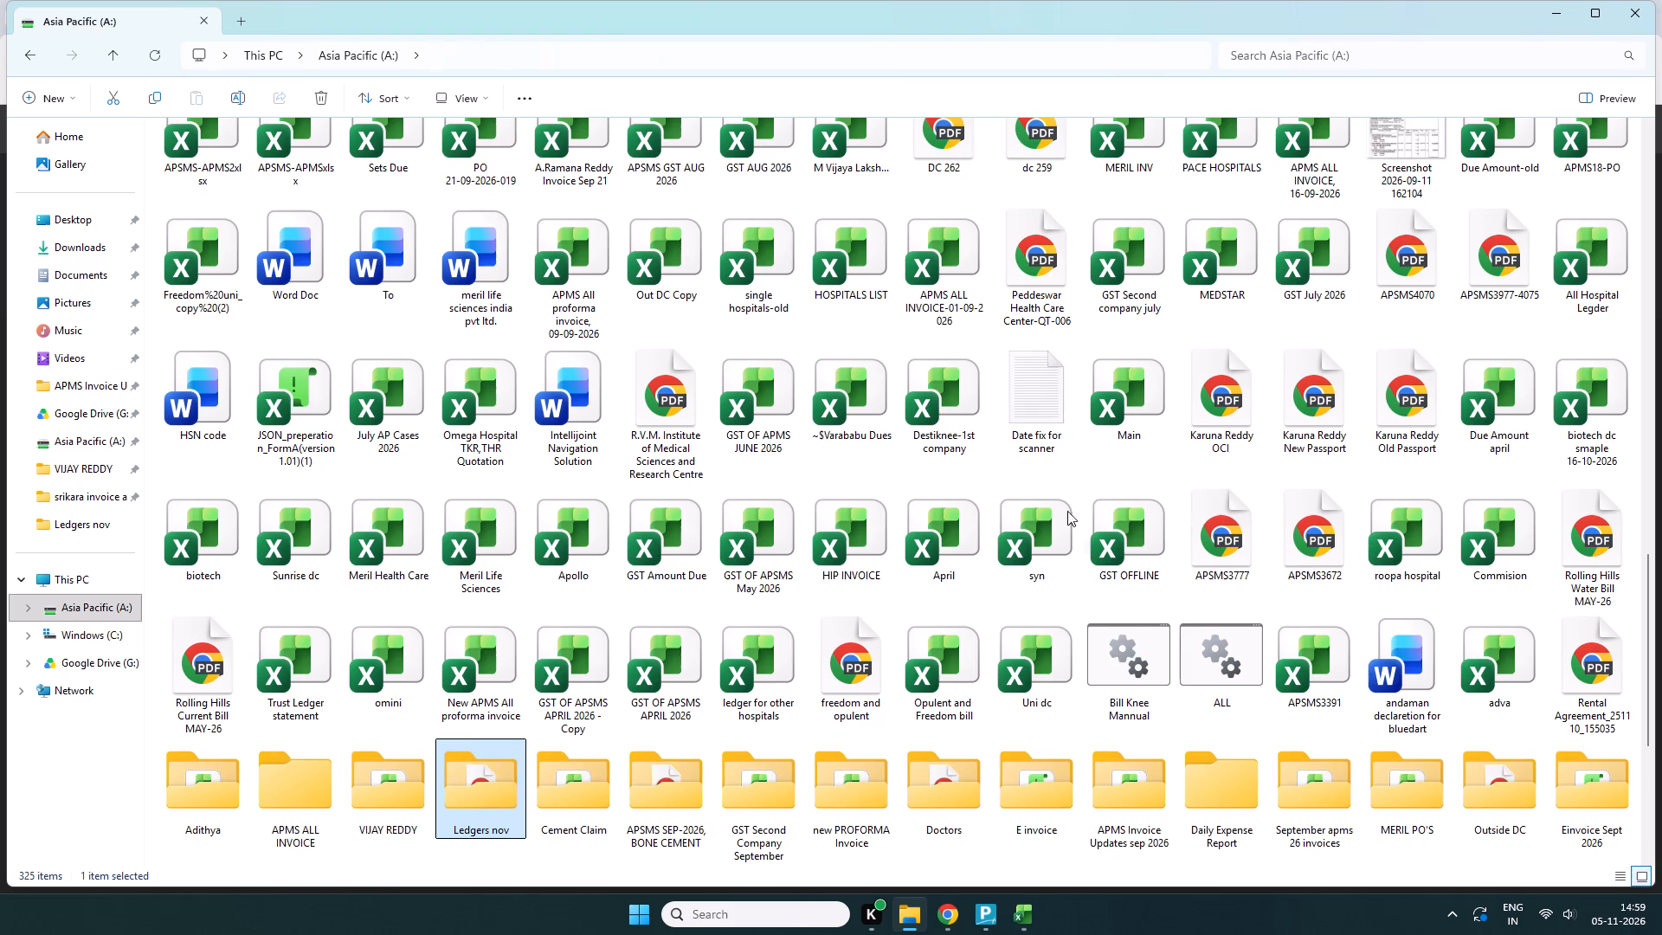
left_click(1590, 565)
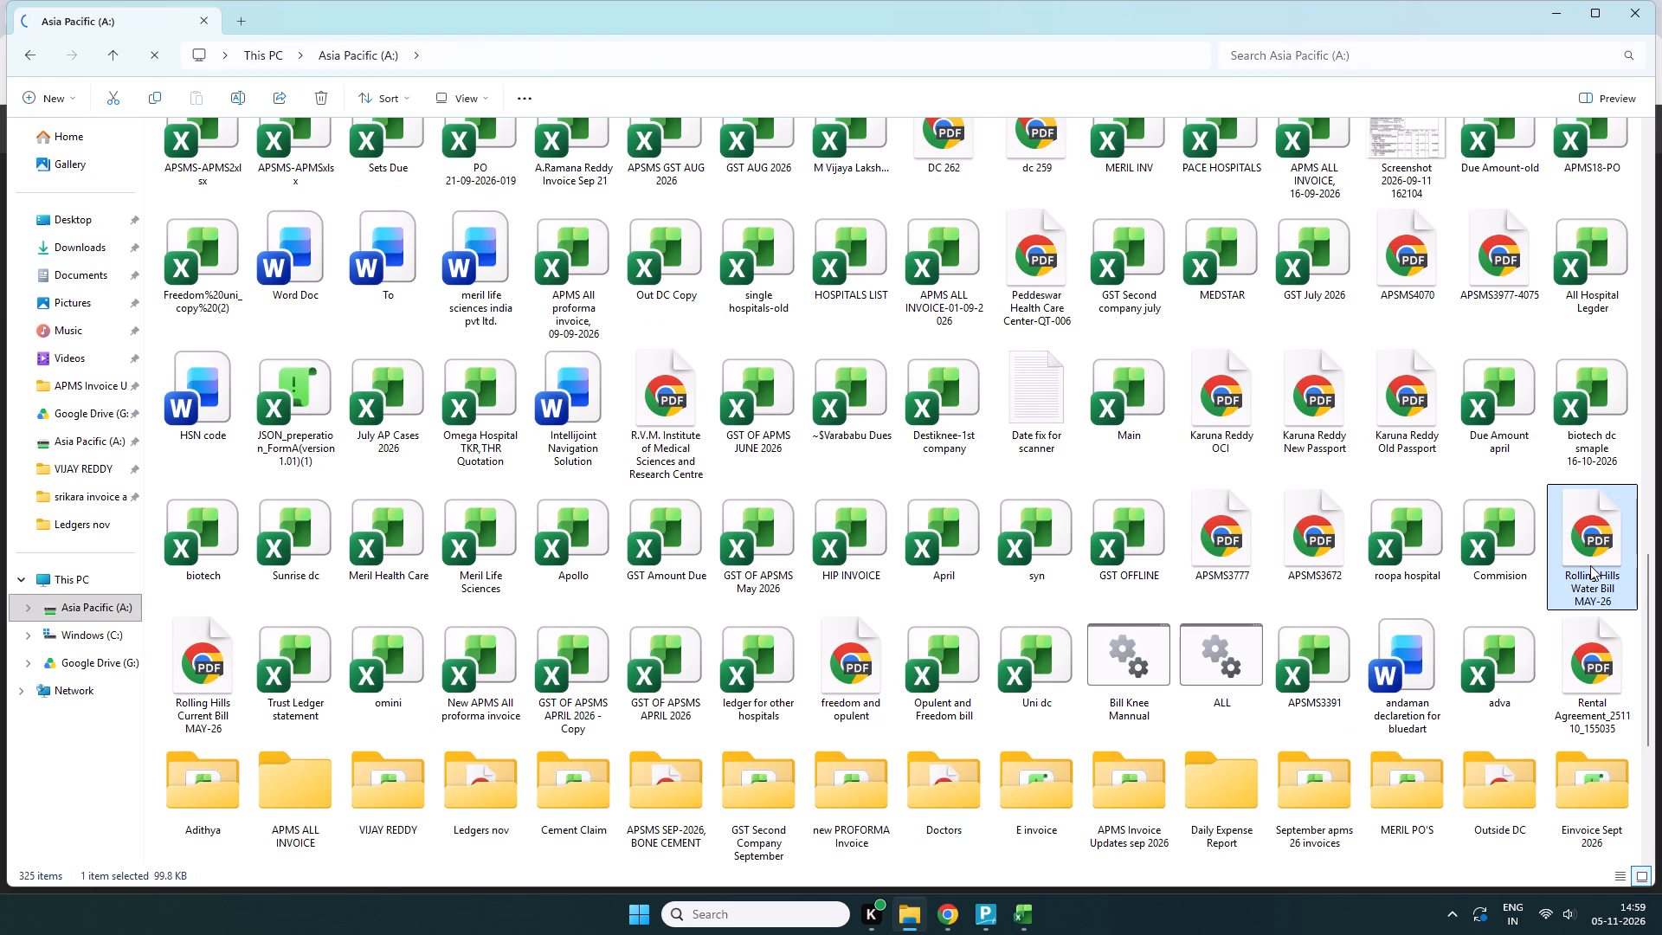
key("s")
key("s")
scroll(1518, 533, "up", 20)
scroll(1518, 533, "up", 1)
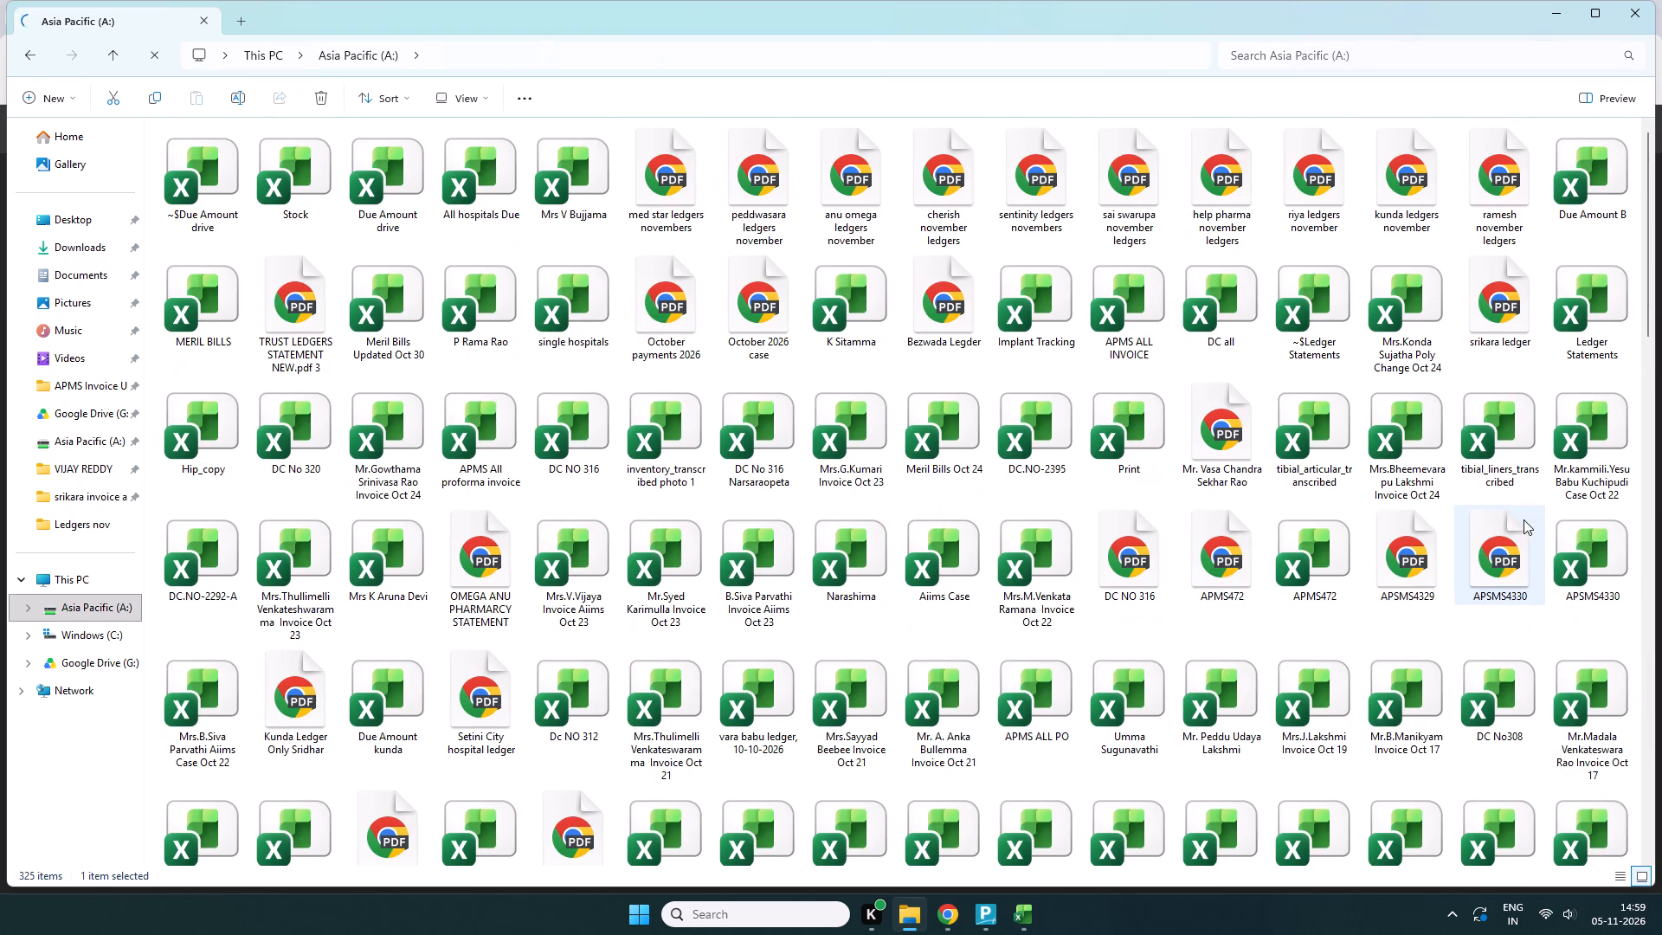
left_click(1505, 566)
key("s")
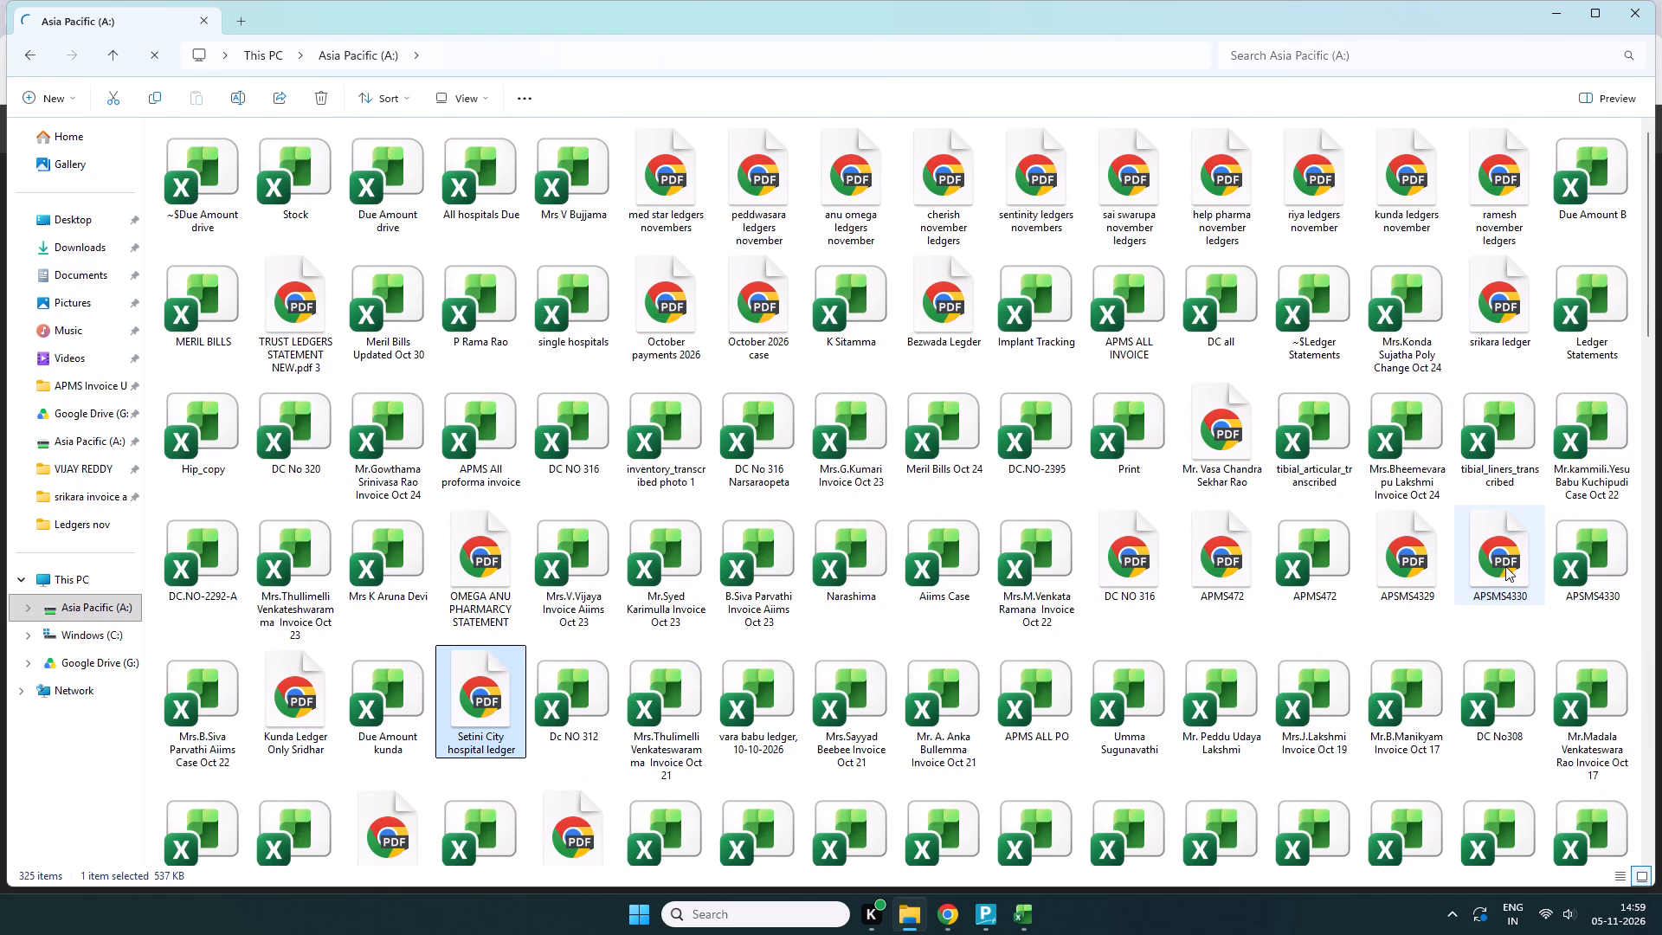
key("Return")
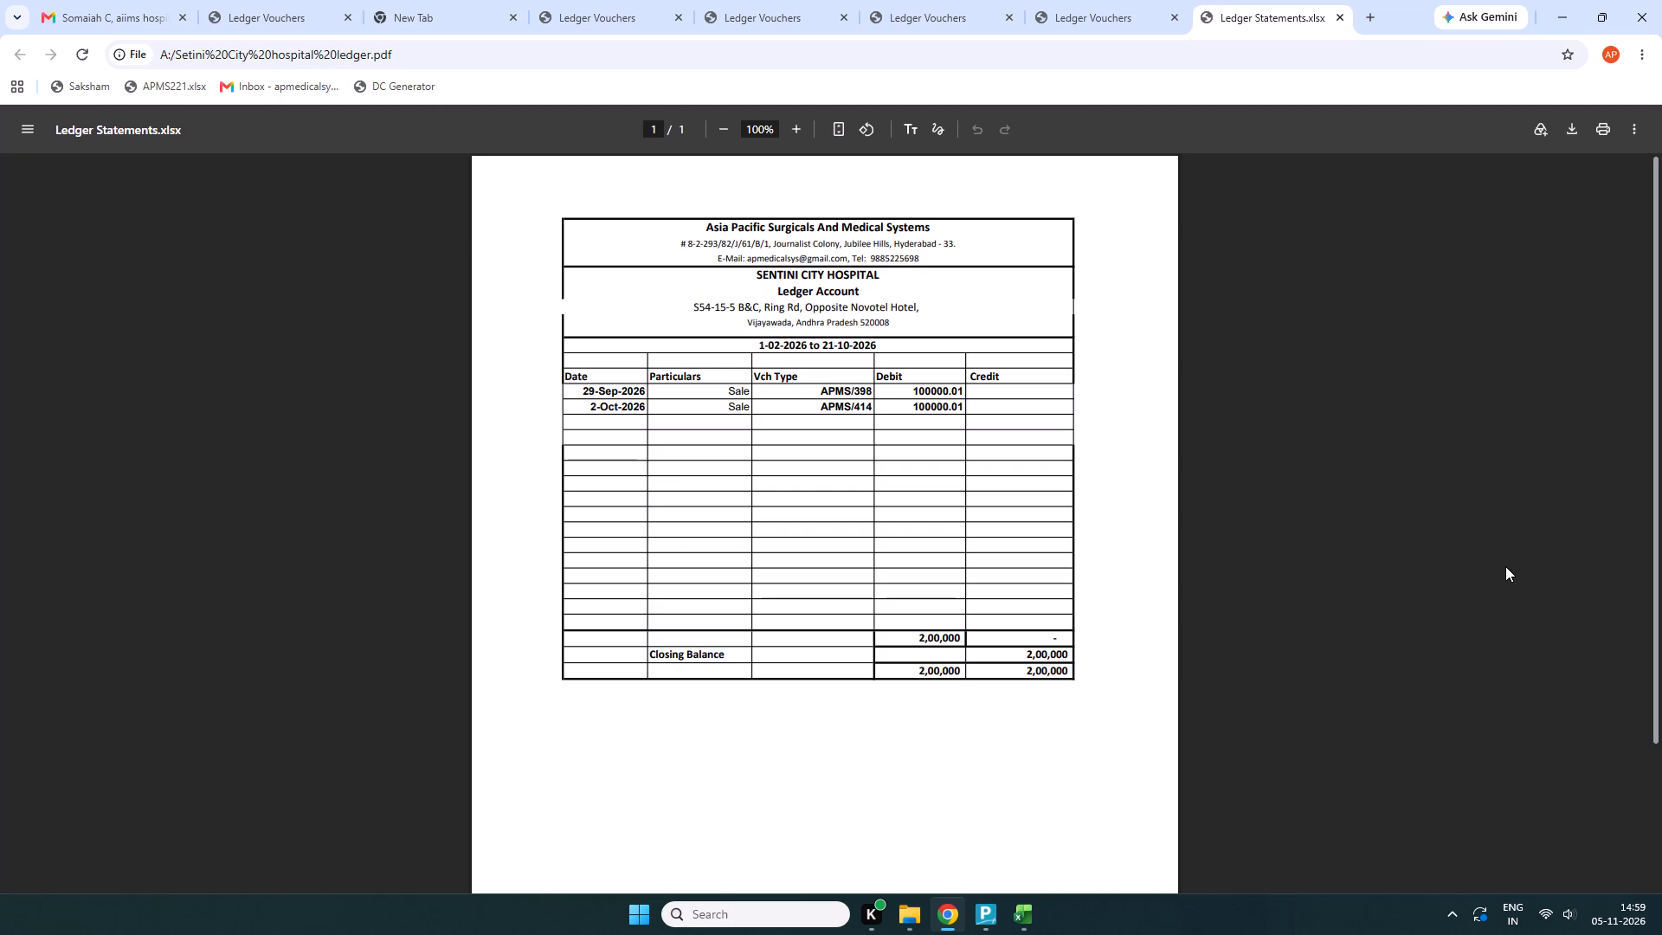
Return to the sentinity ledgers novembers PDF and check its last two sales entries against the other ledger.
left_click(1050, 0)
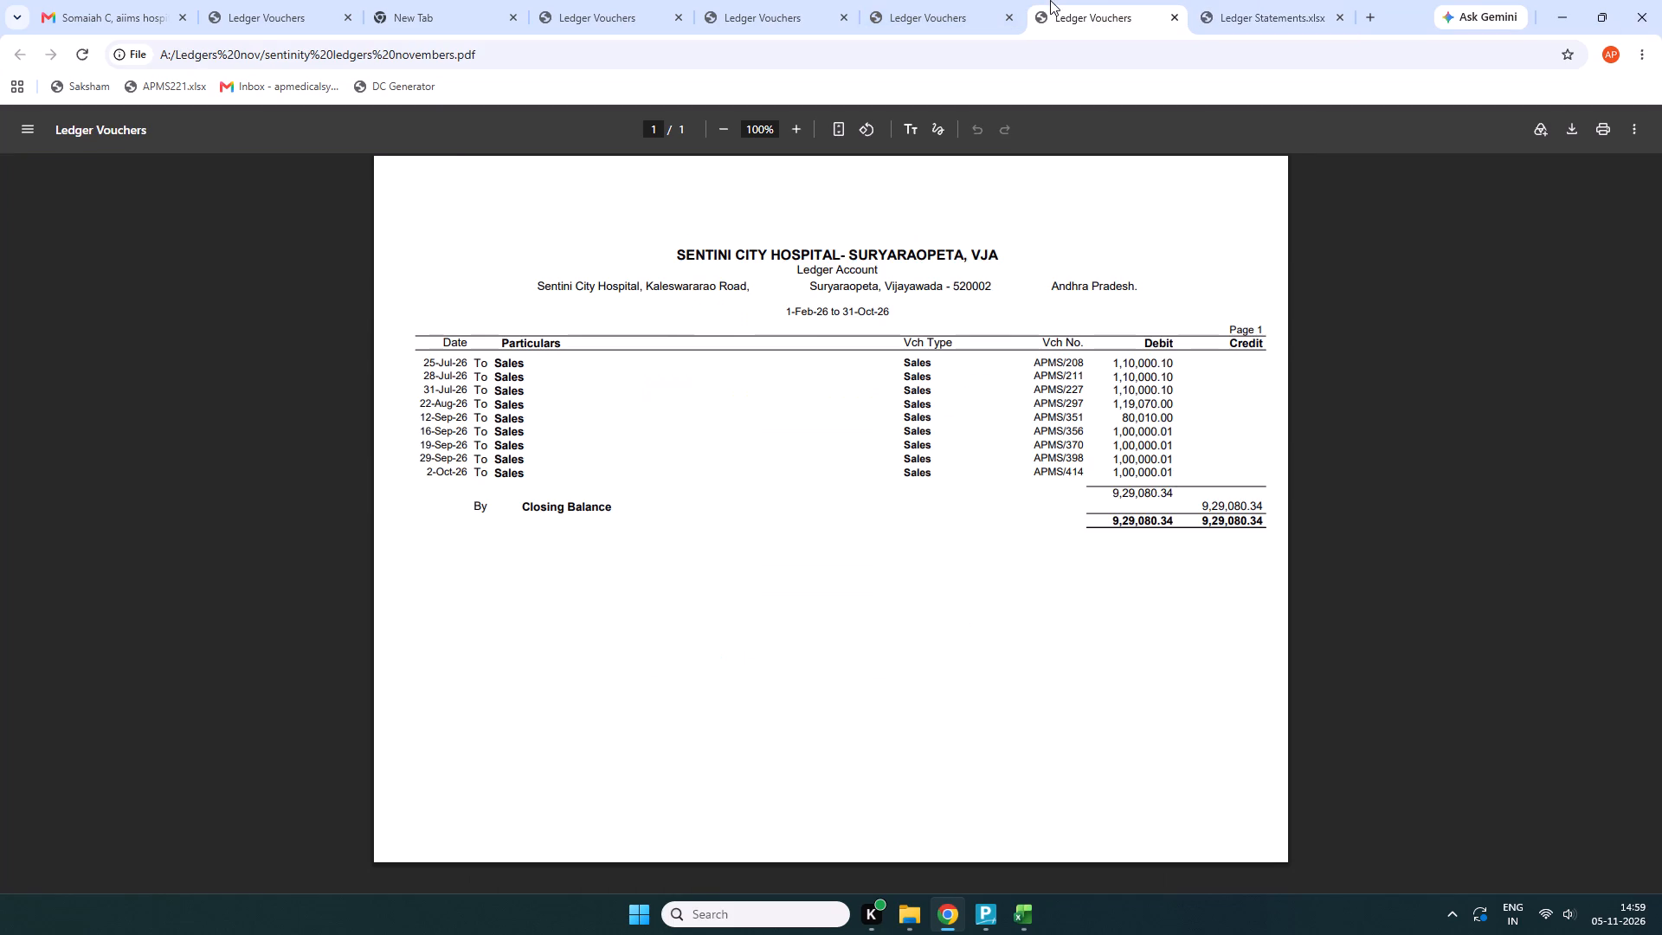
left_click_drag(1104, 462, 1156, 472)
right_click(1156, 459)
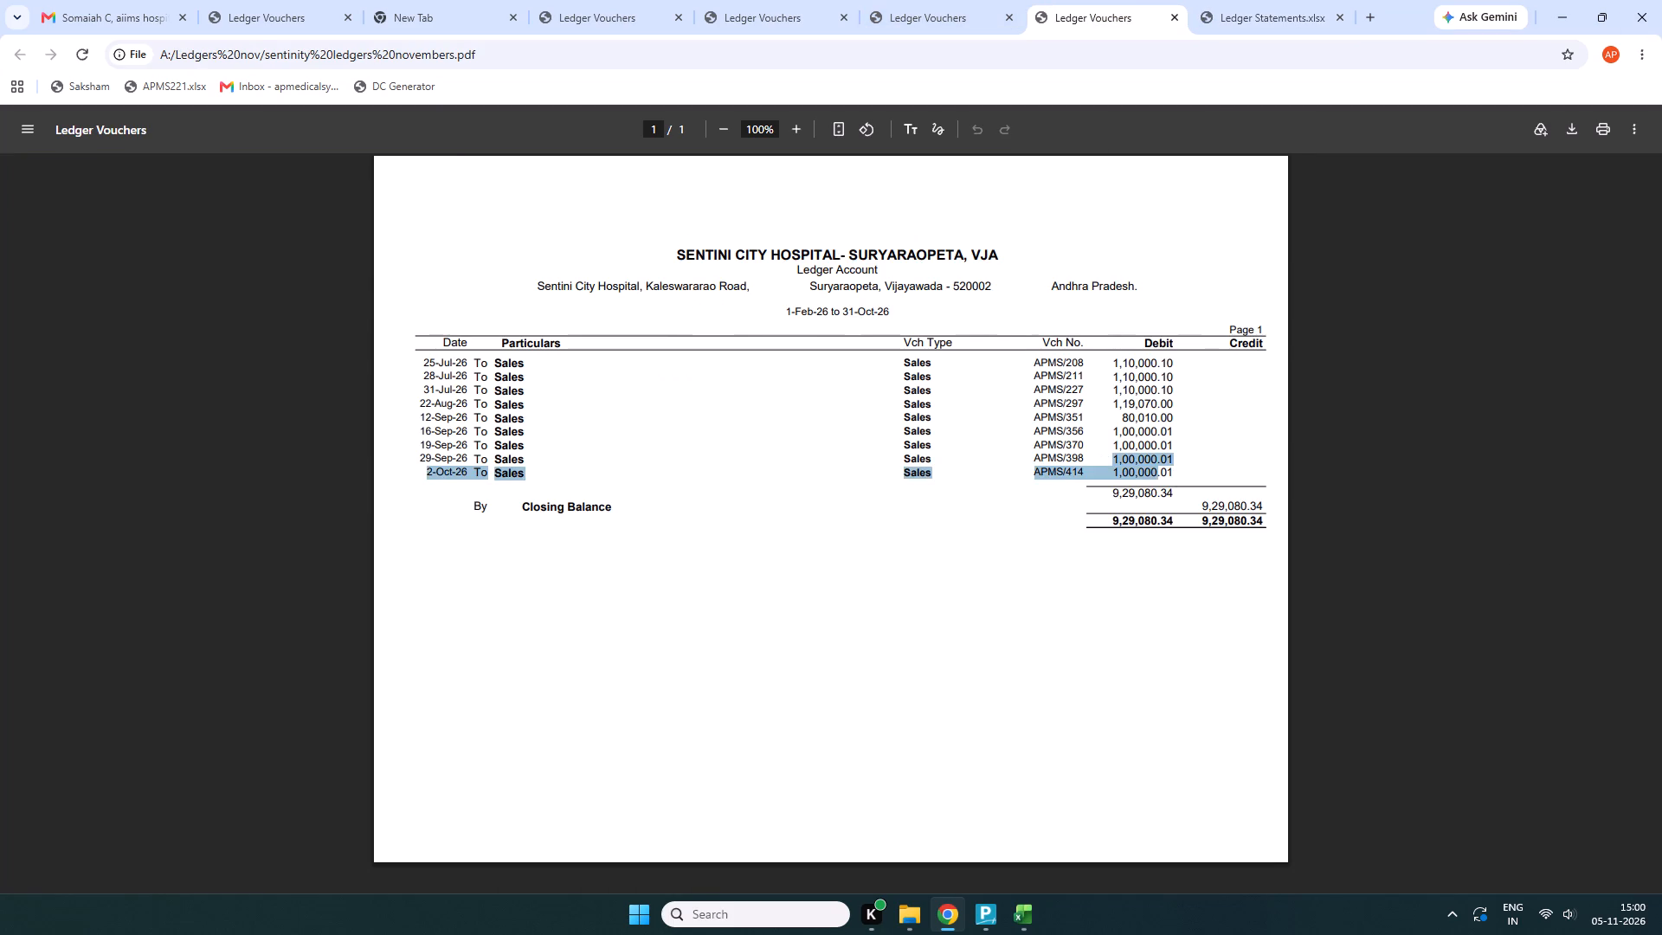
left_click(1165, 472)
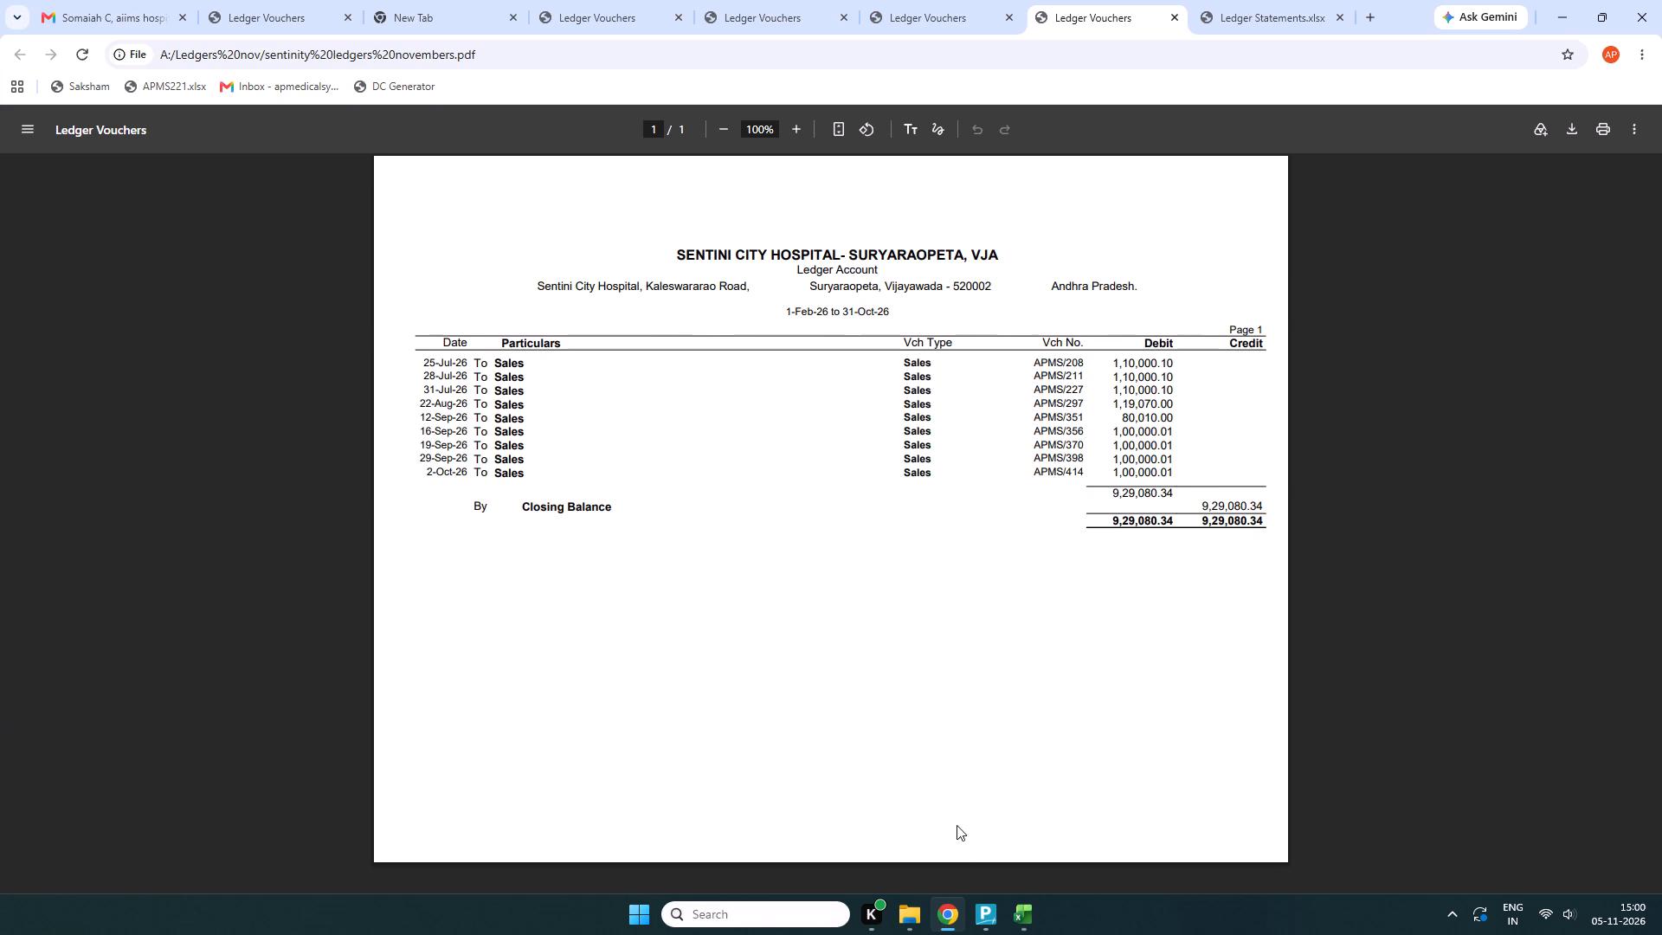
Switch to TallyPrime and search the account books' ledger list for "sent", leaving without opening a ledger.
left_click(987, 913)
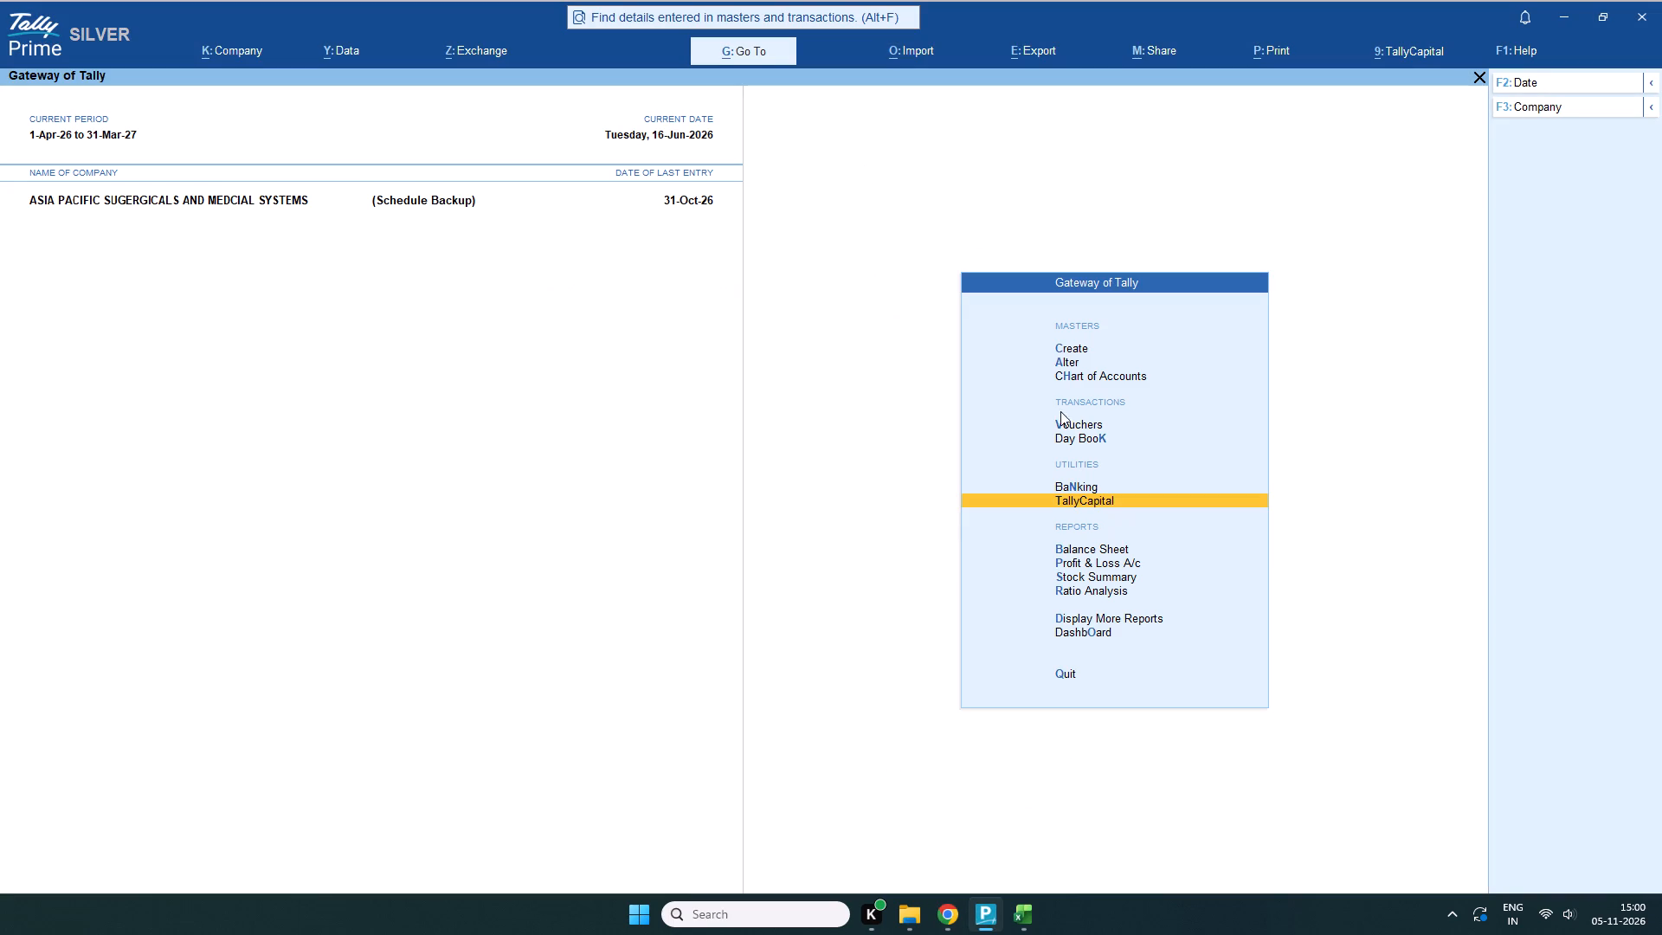
scroll(1085, 447, "up", 3)
scroll(1081, 431, "down", 2)
scroll(1081, 433, "up", 2)
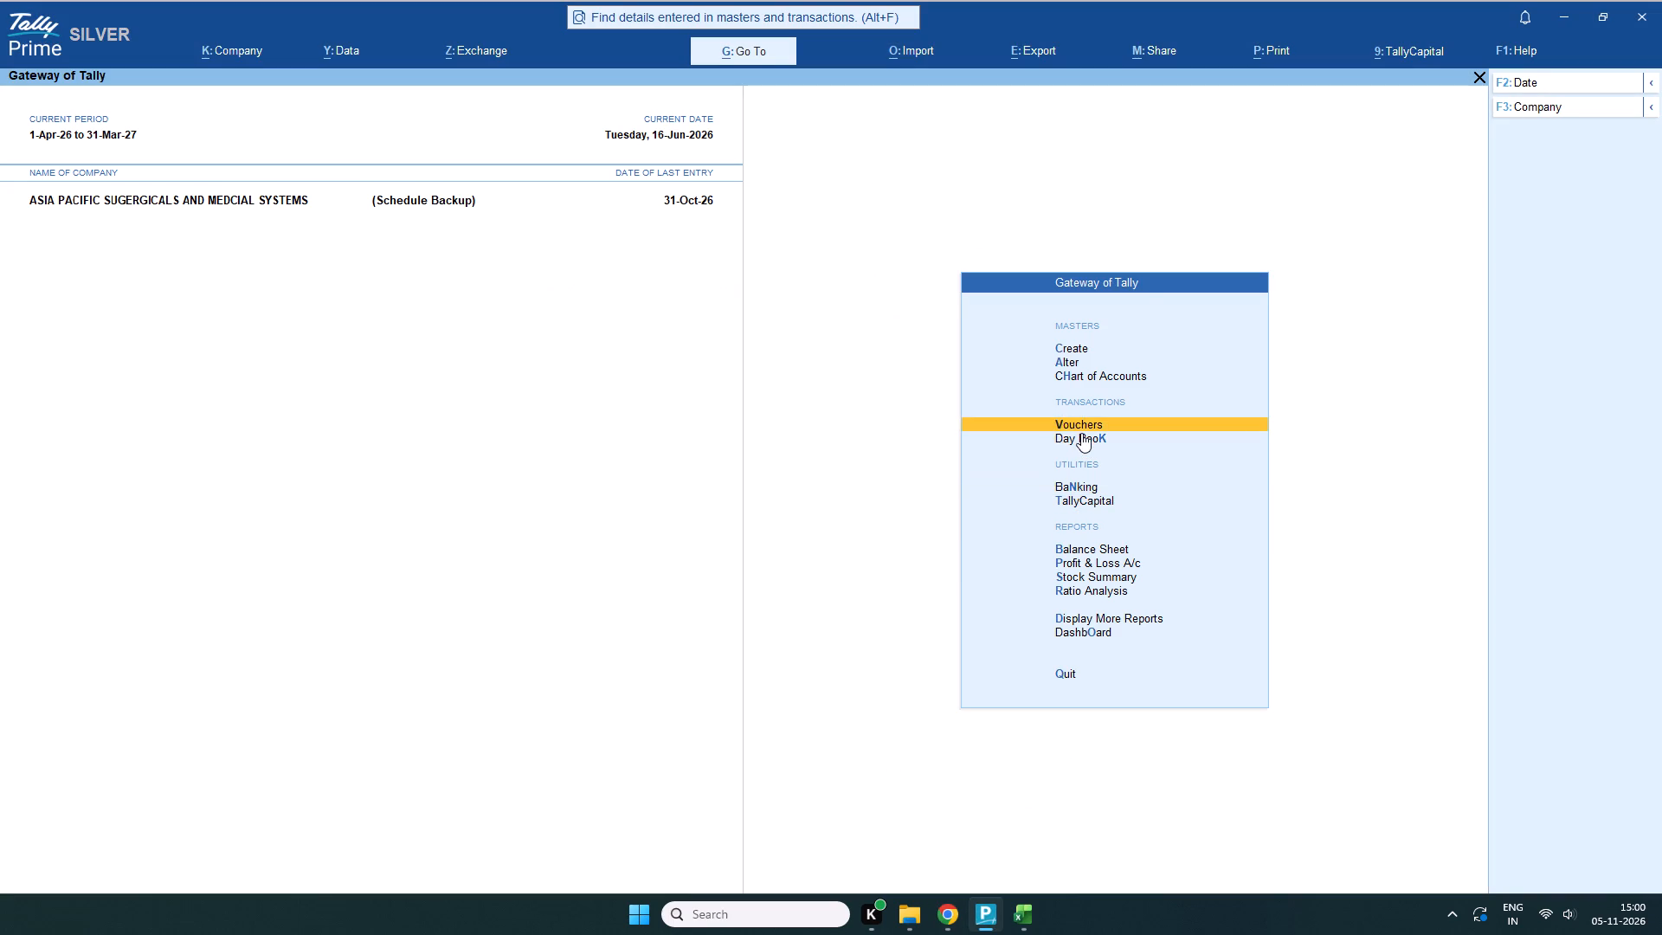
scroll(1081, 433, "down", 3)
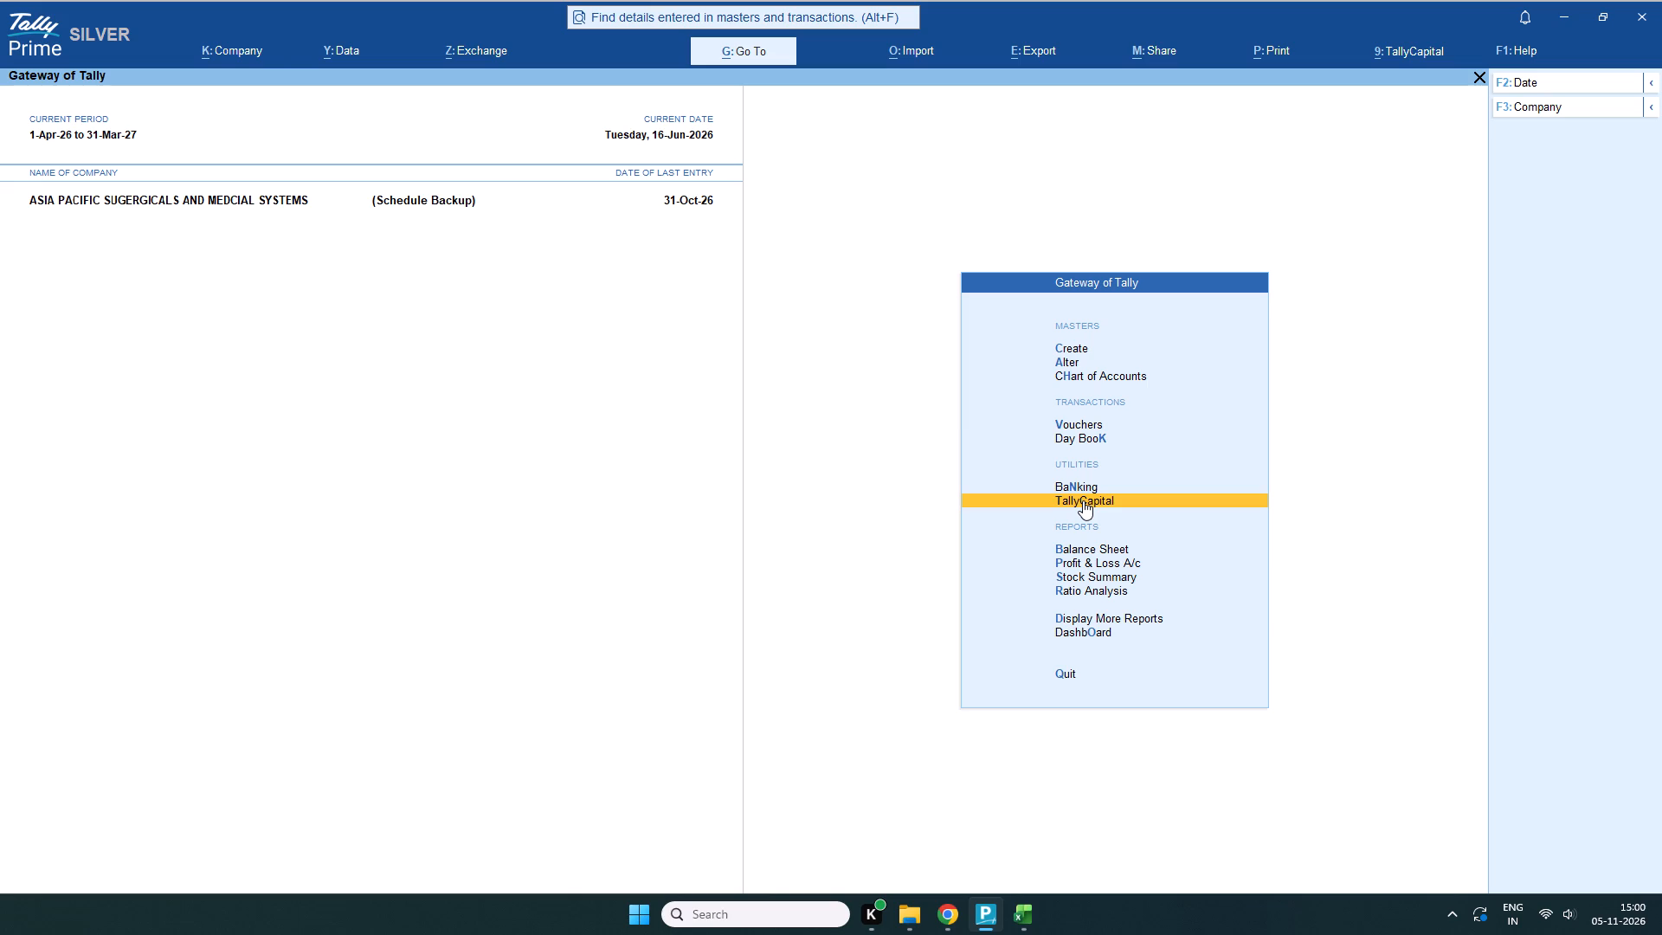
scroll(1177, 513, "up", 1)
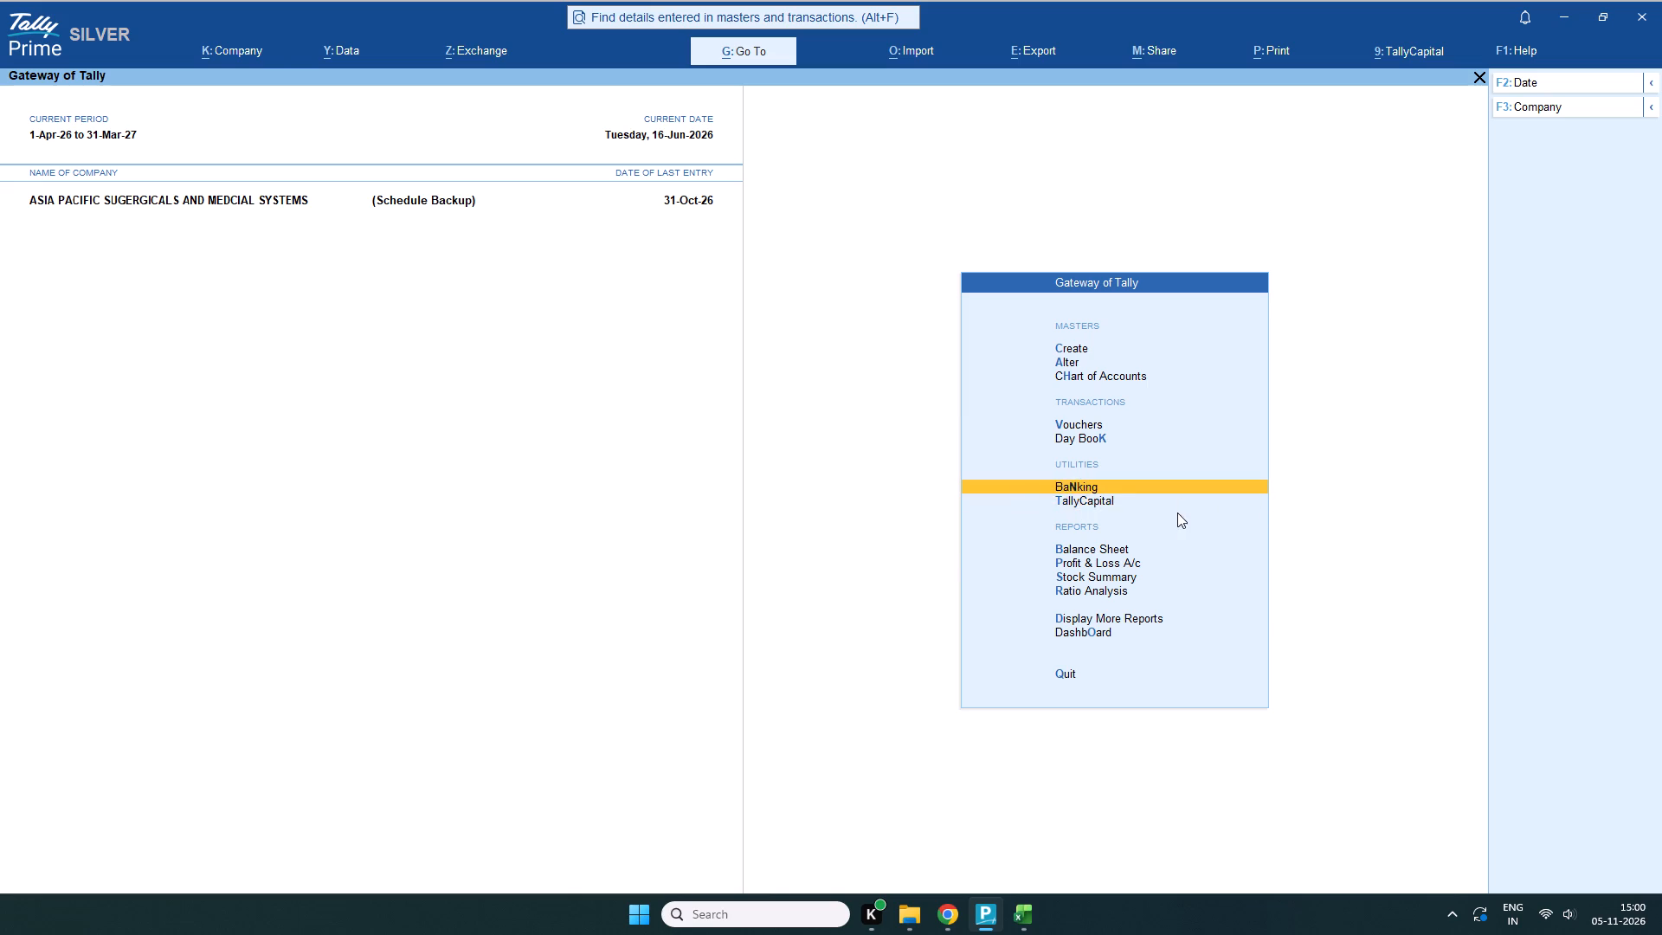
scroll(1090, 615, "down", 6)
left_click(1100, 618)
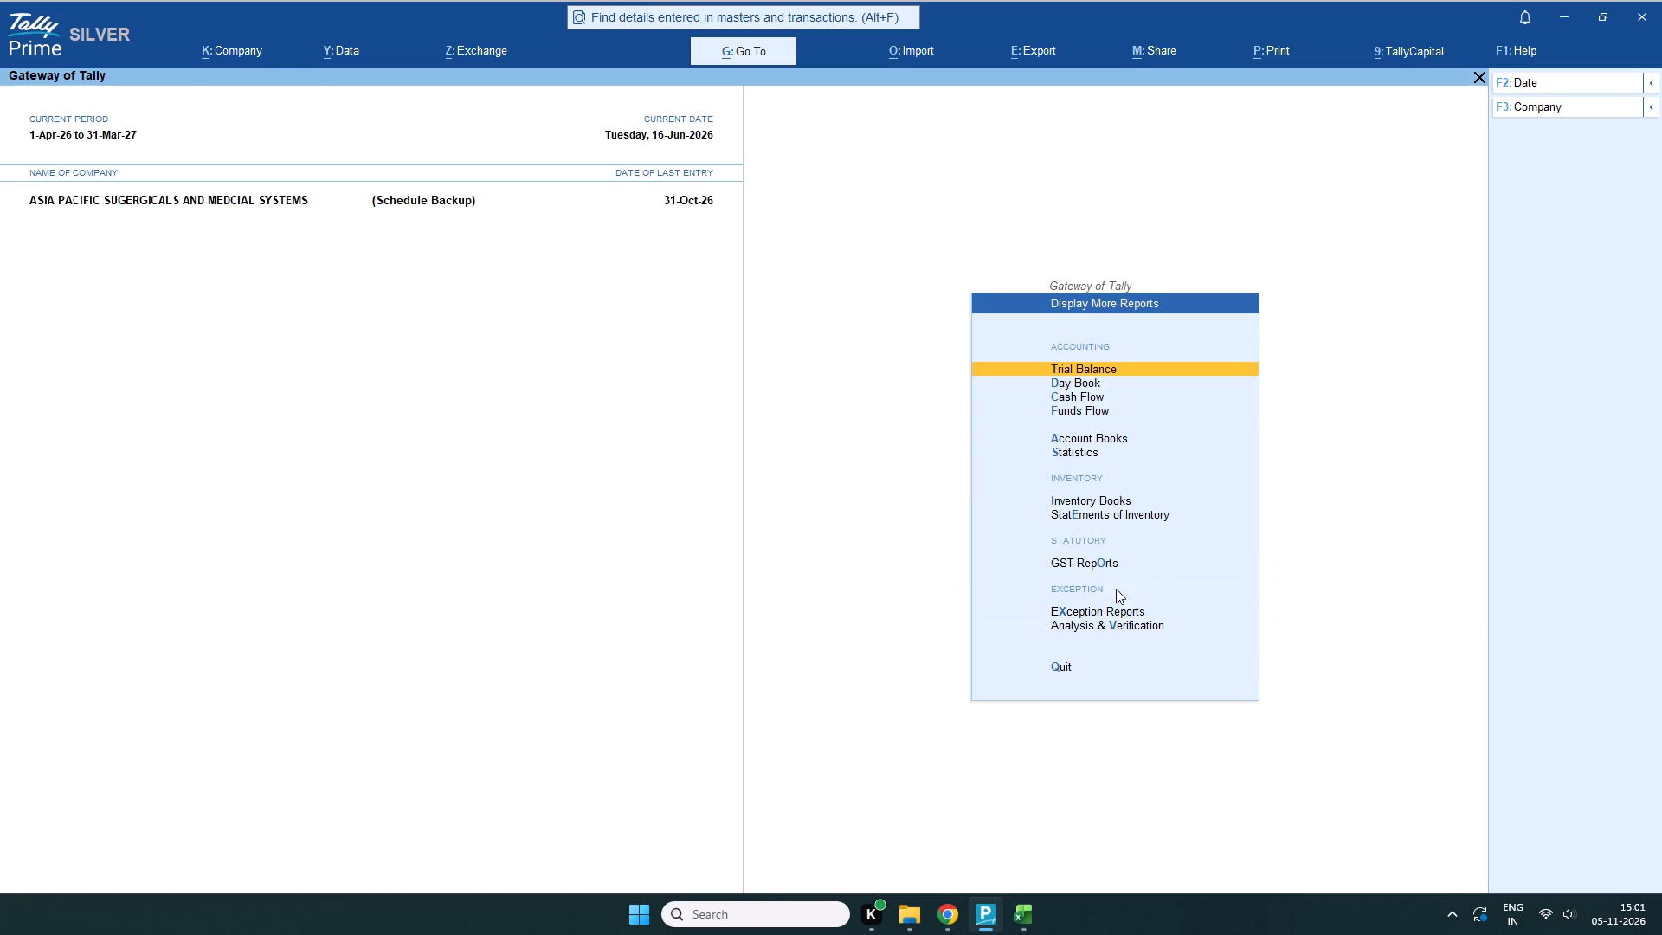
scroll(1089, 412, "down", 1)
scroll(1086, 409, "up", 1)
scroll(1087, 418, "down", 3)
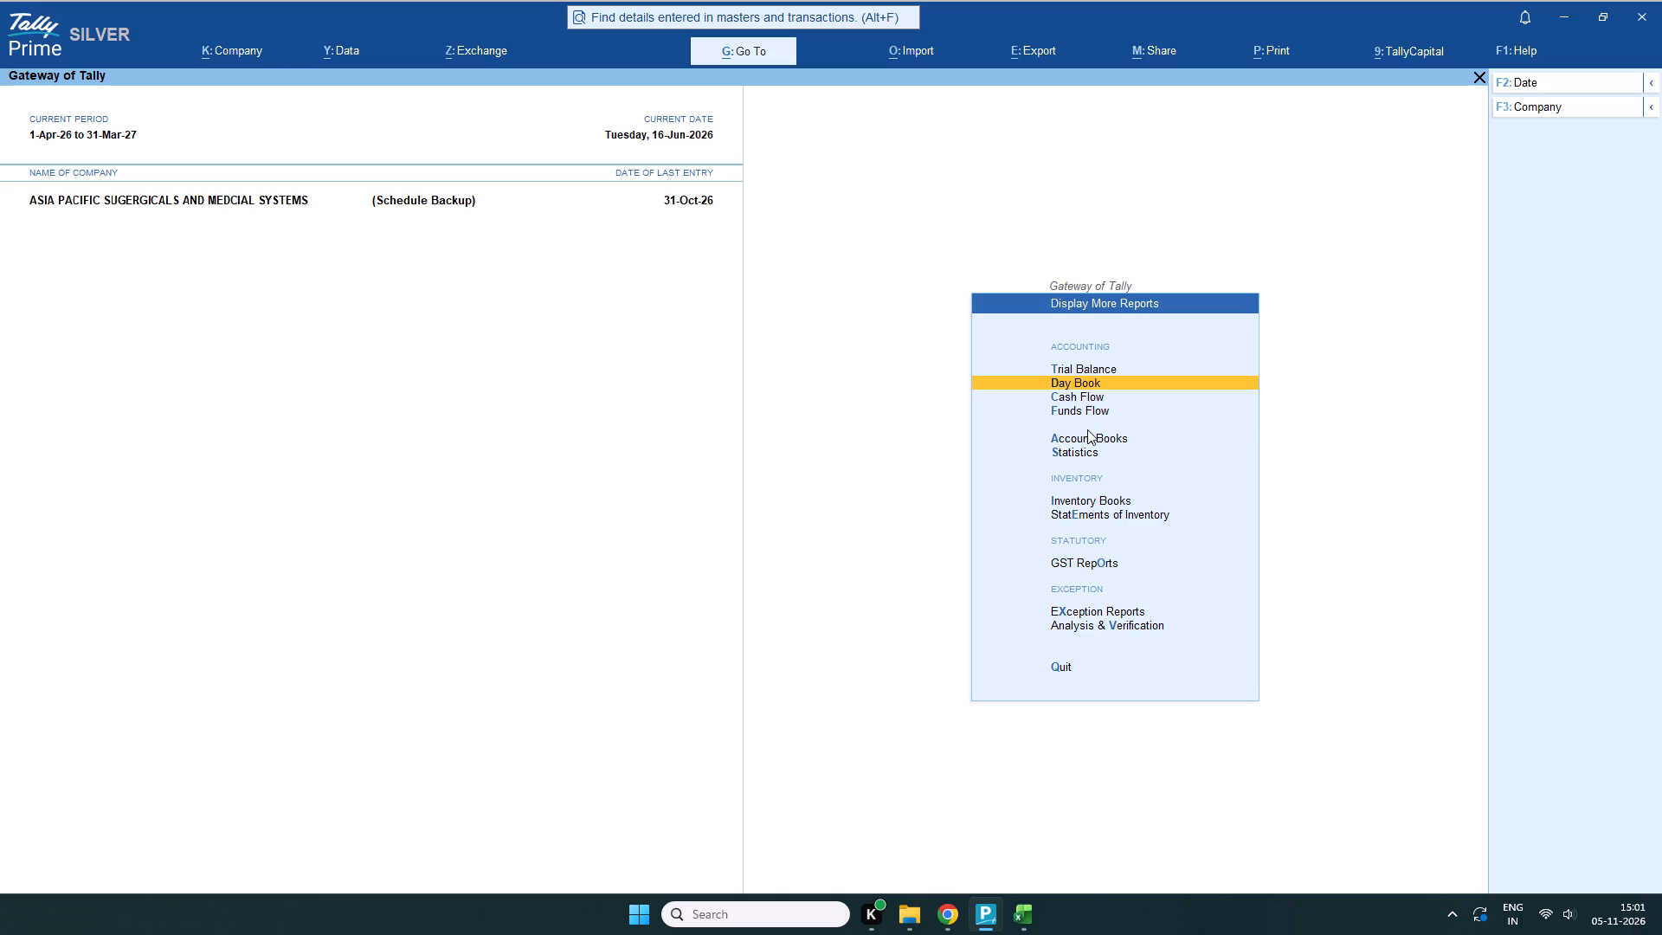
scroll(1107, 504, "down", 3)
scroll(1085, 449, "up", 2)
left_click(1082, 436)
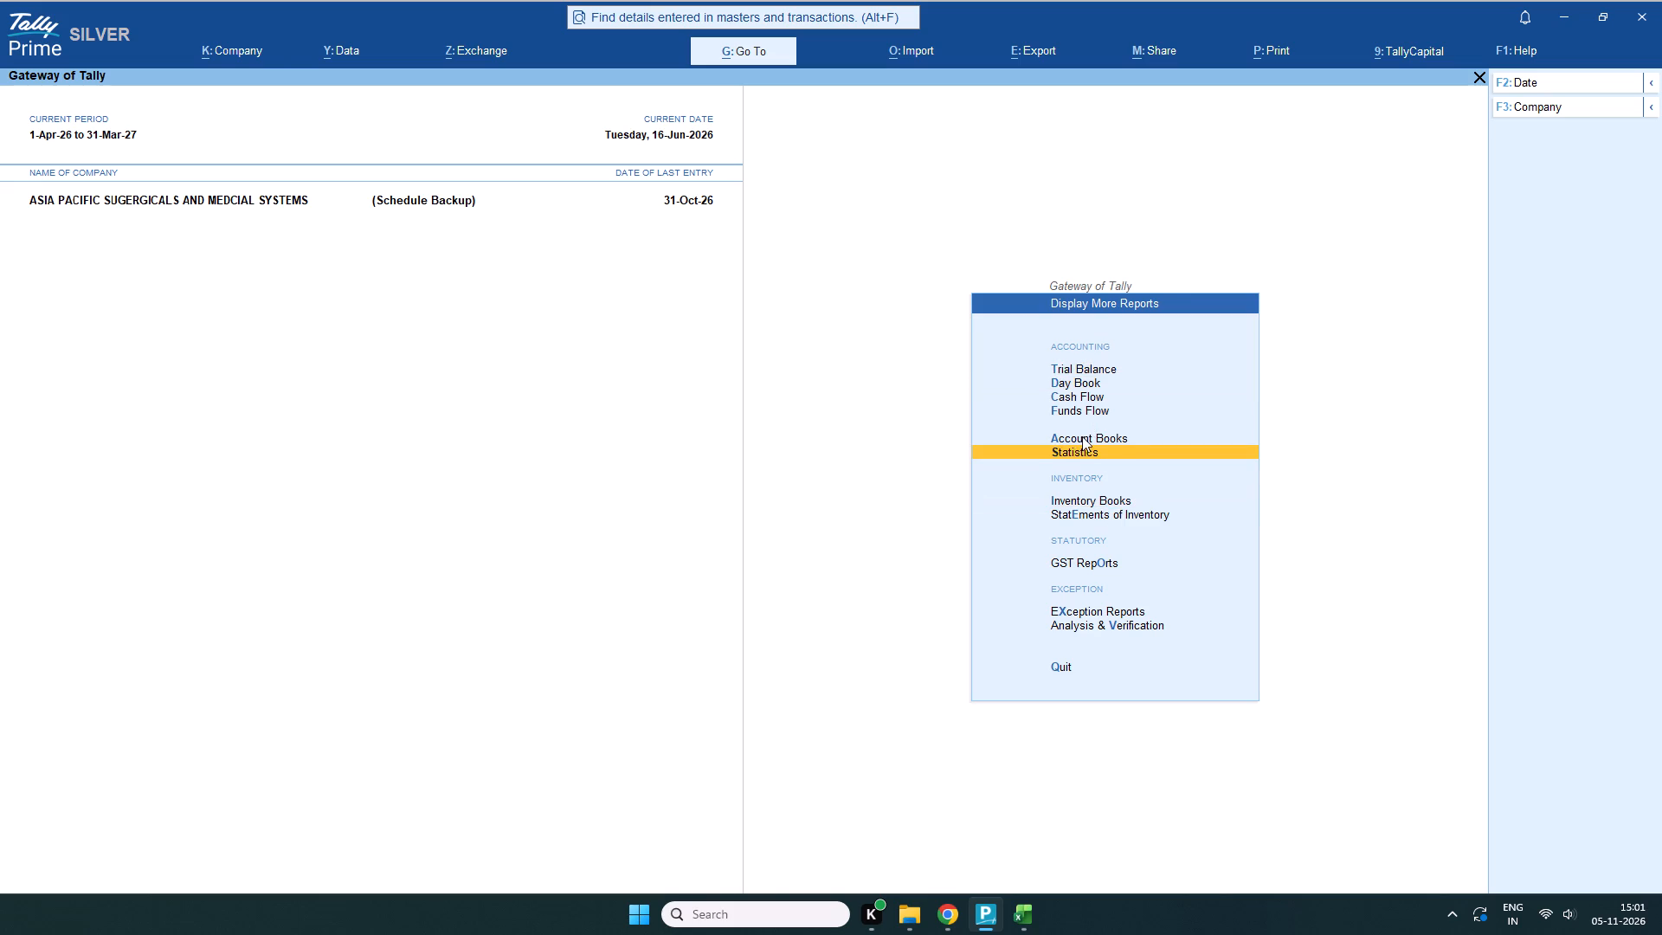
scroll(1084, 390, "down", 1)
left_click(1084, 390)
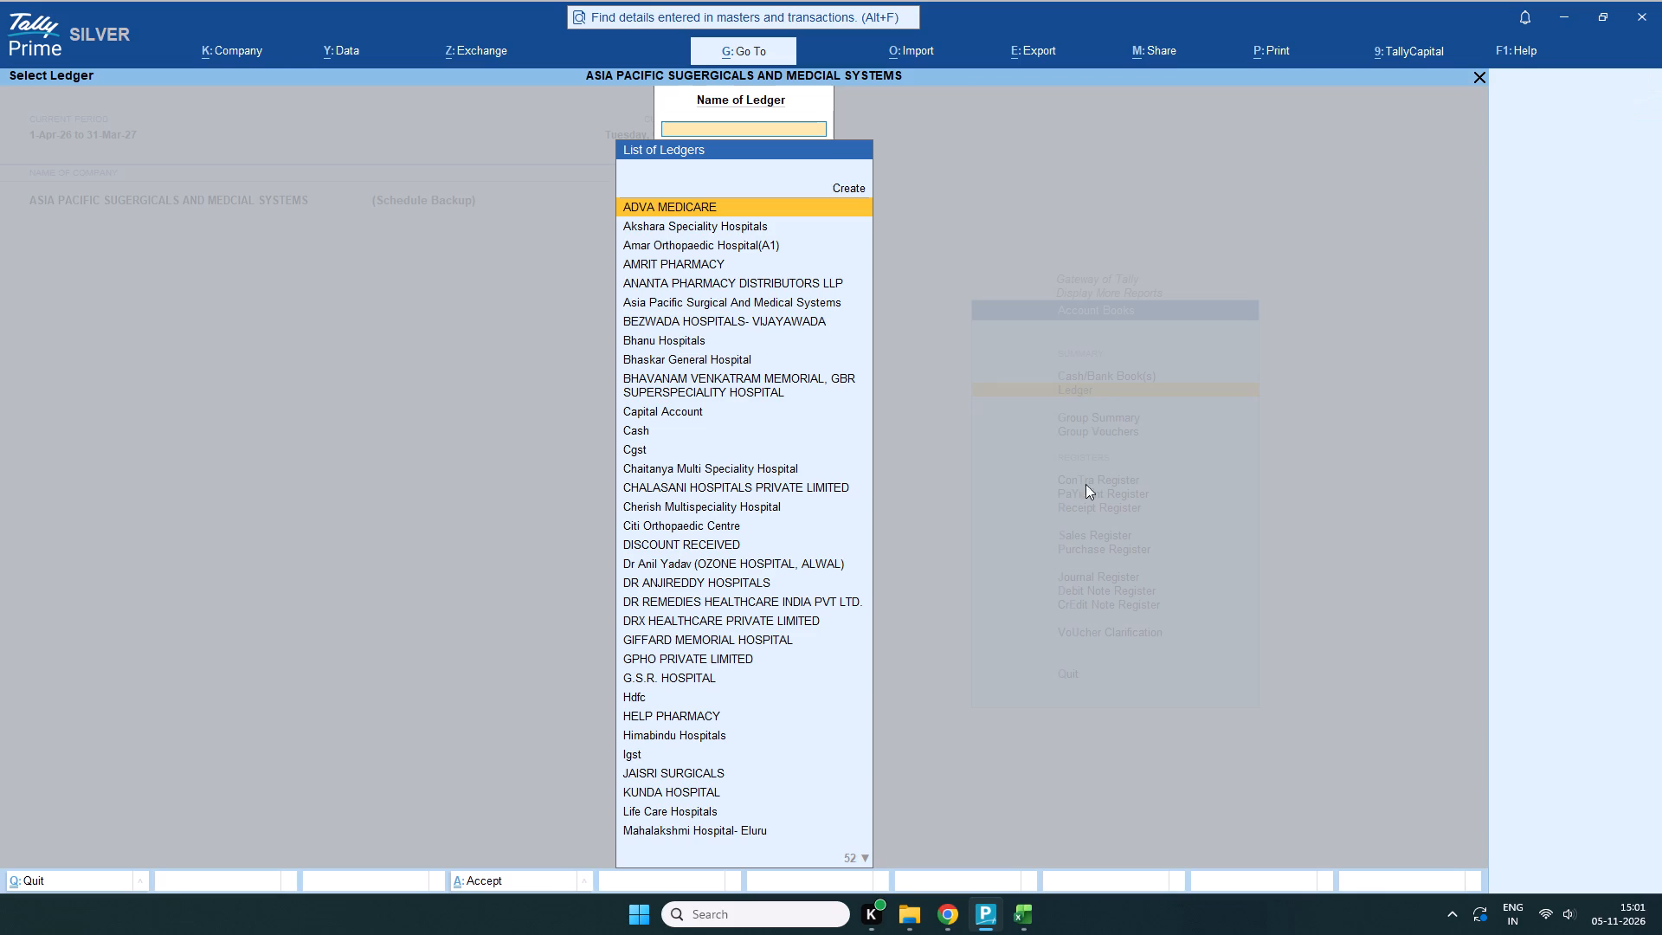
left_click(710, 131)
type("sent")
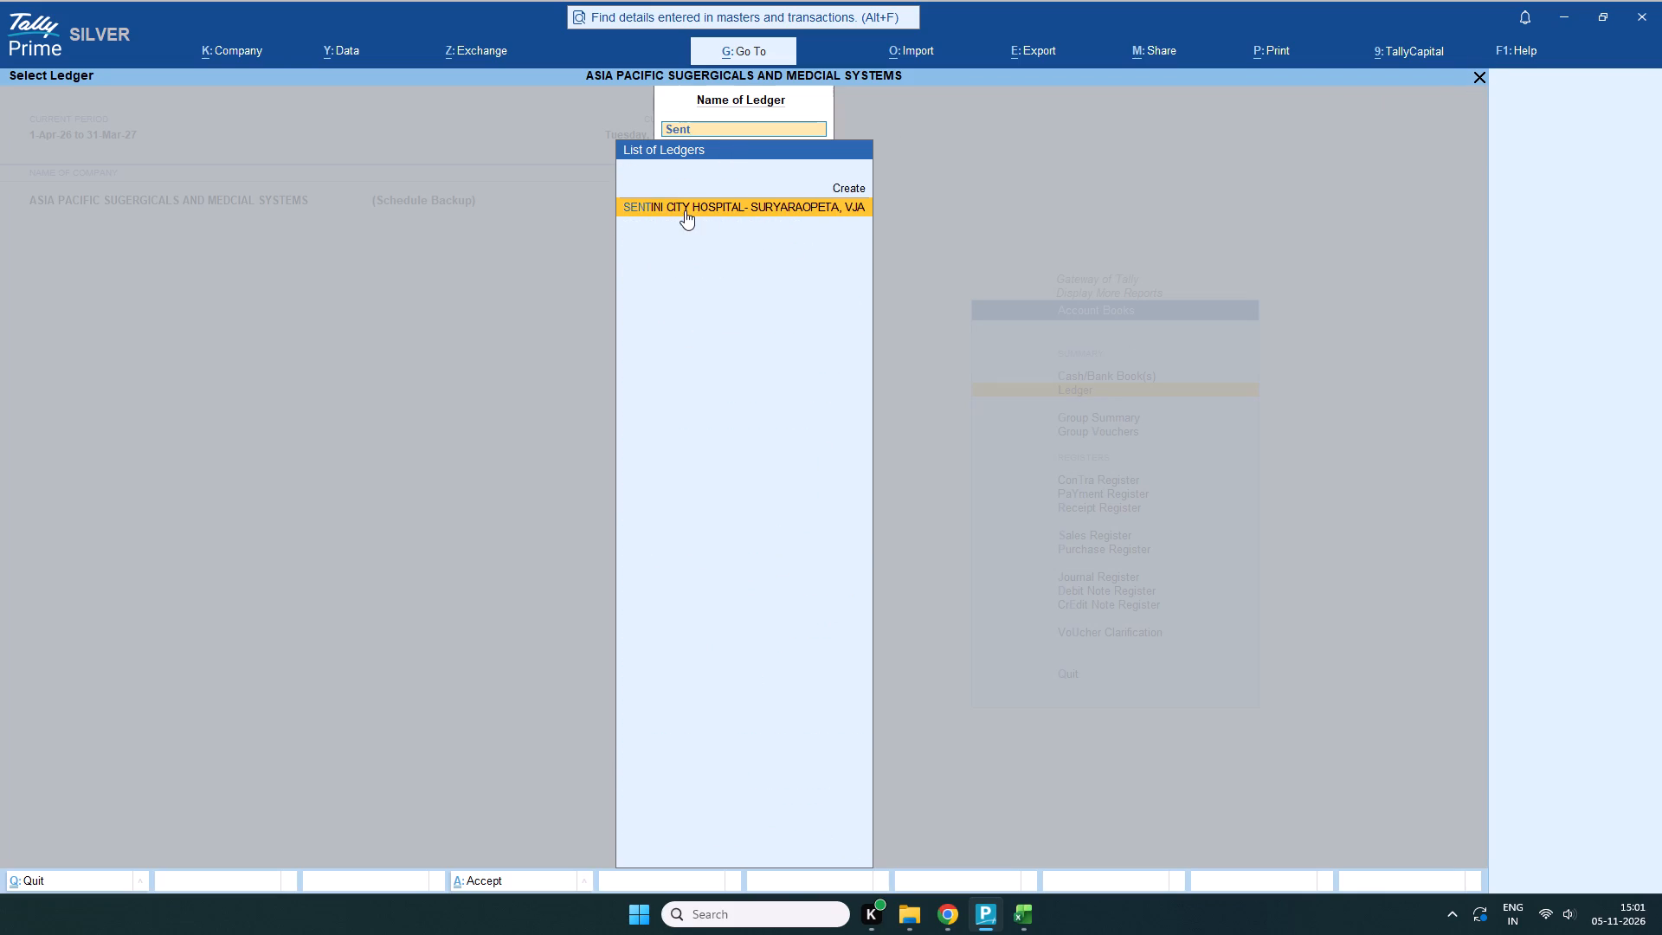
left_click(1478, 80)
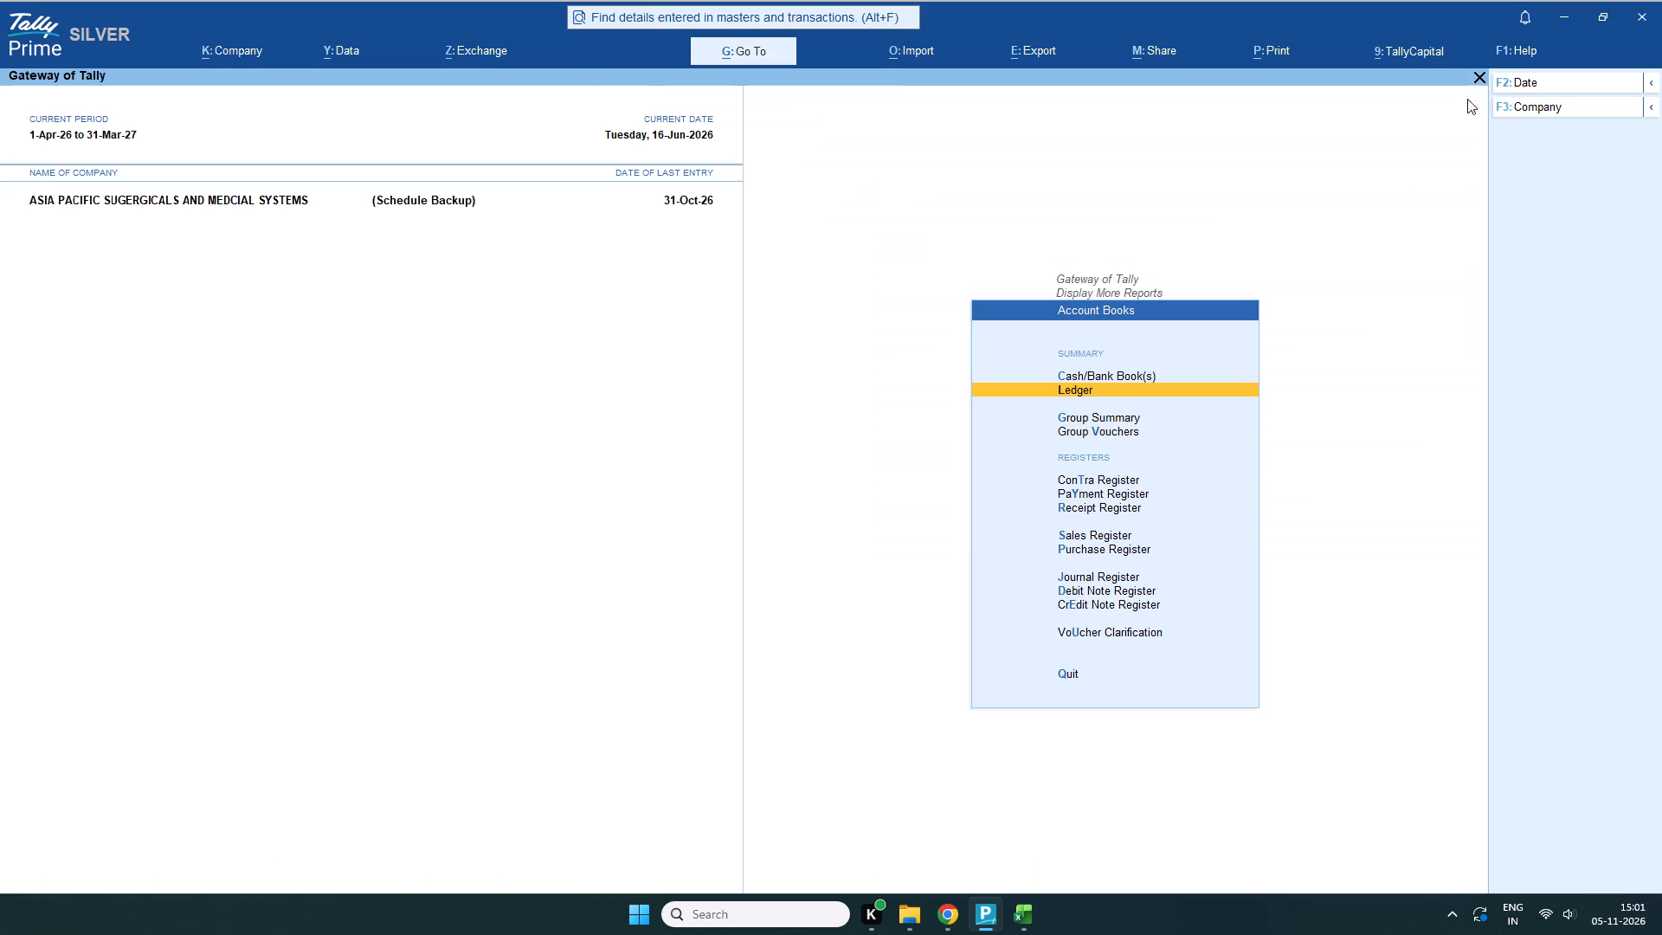
left_click(1072, 668)
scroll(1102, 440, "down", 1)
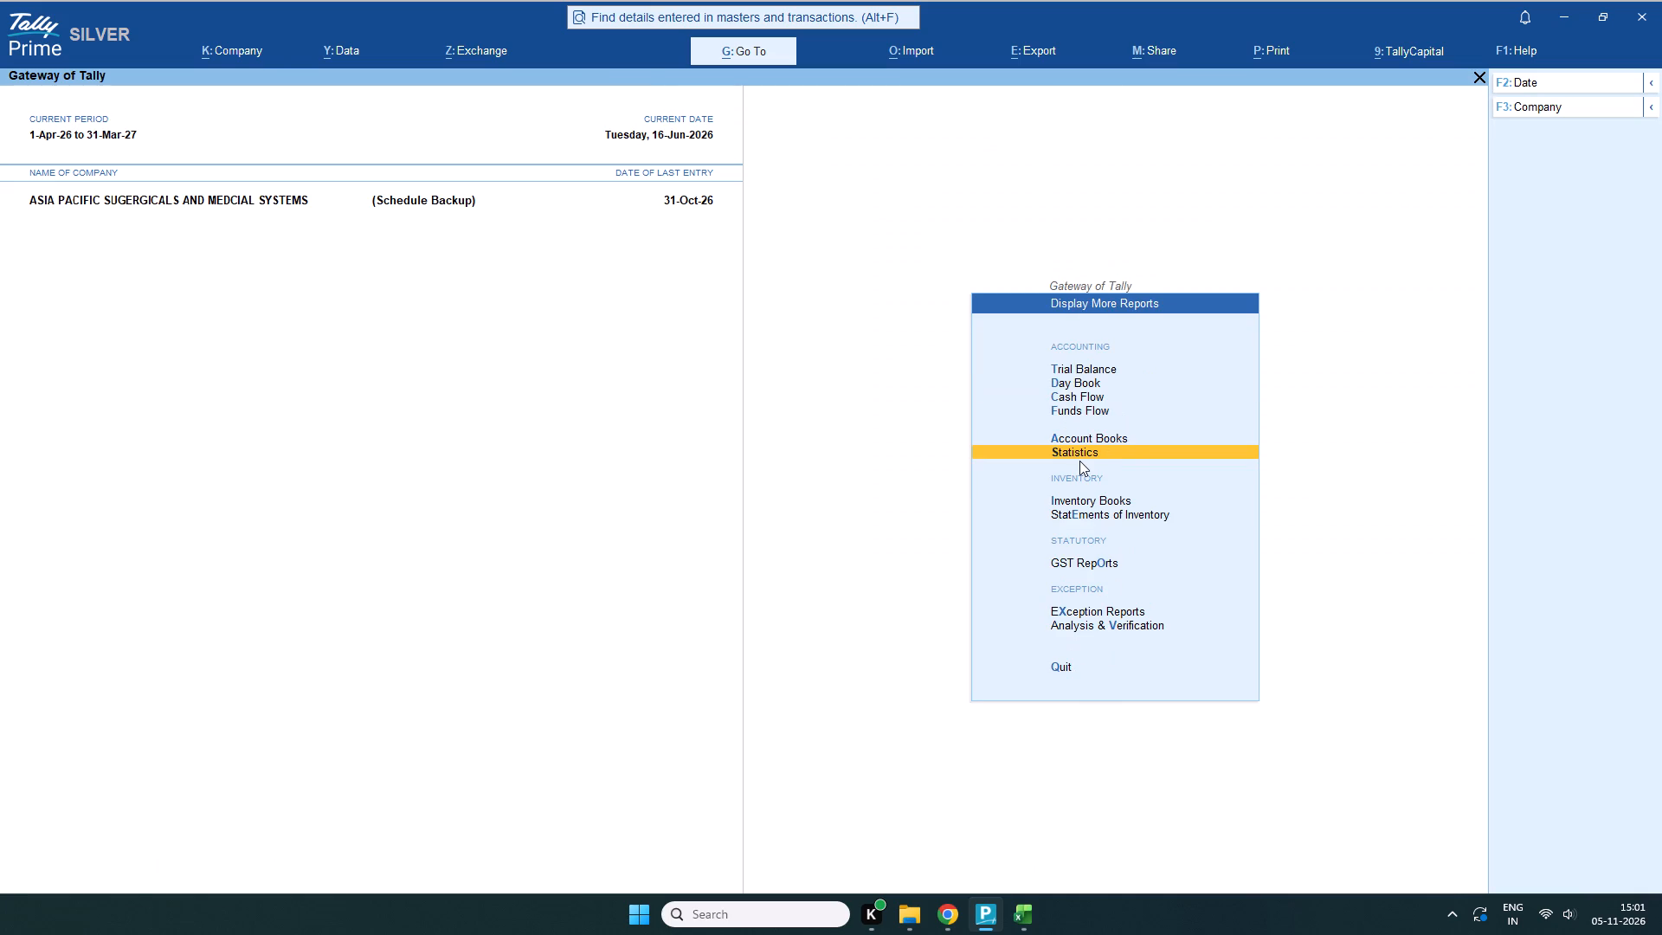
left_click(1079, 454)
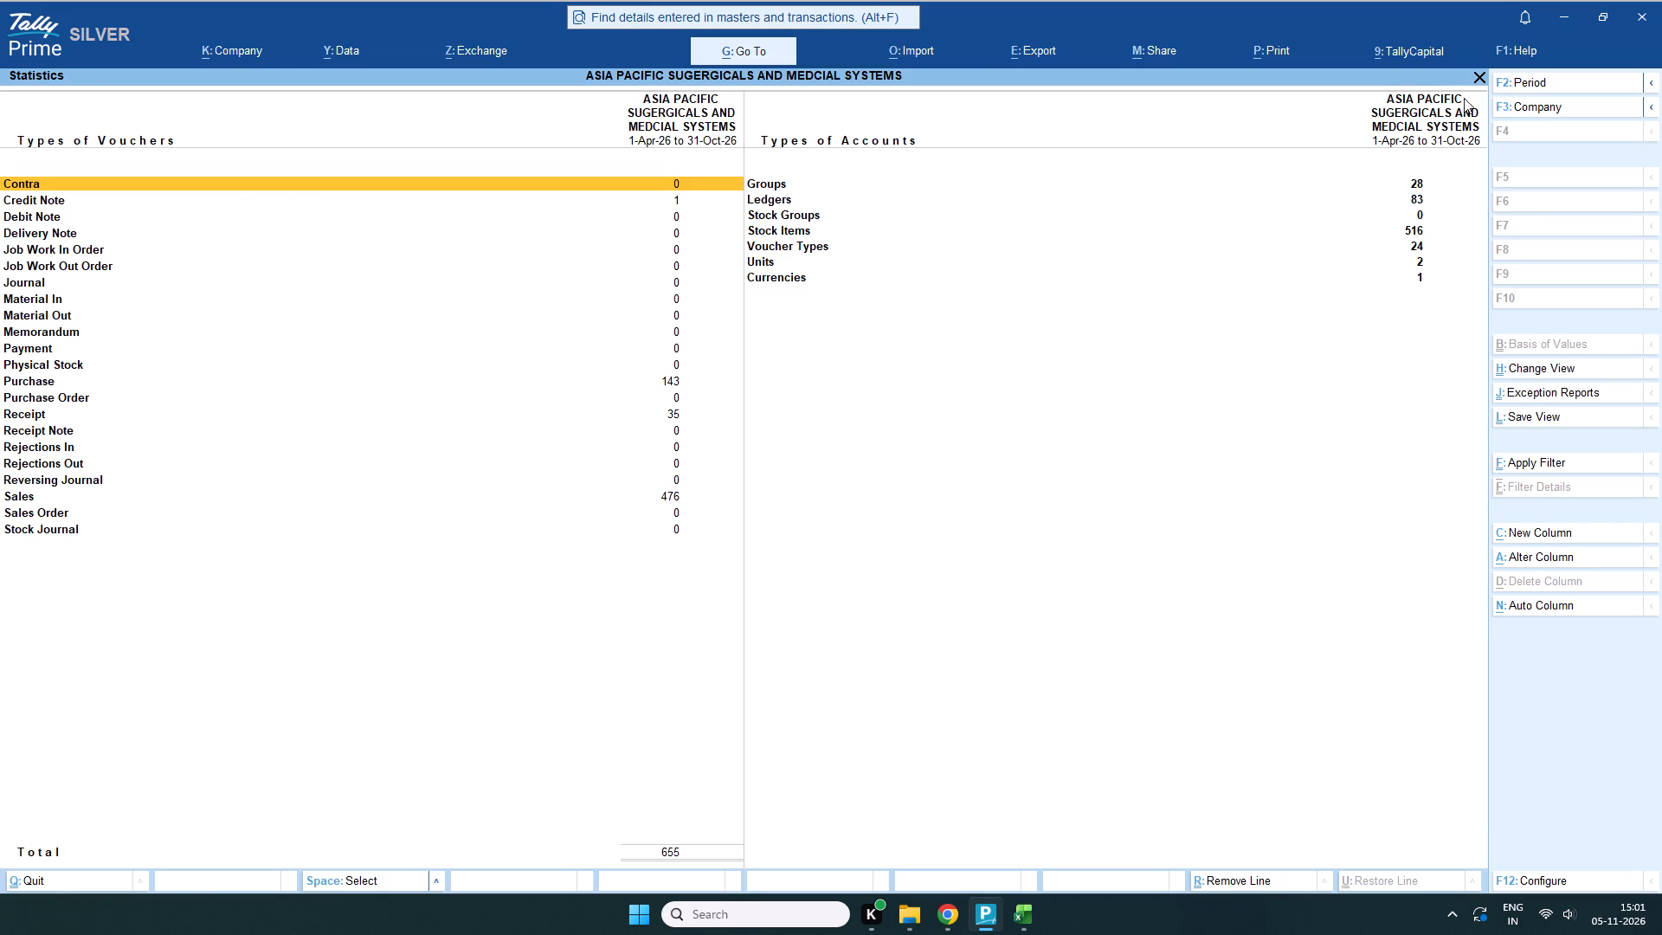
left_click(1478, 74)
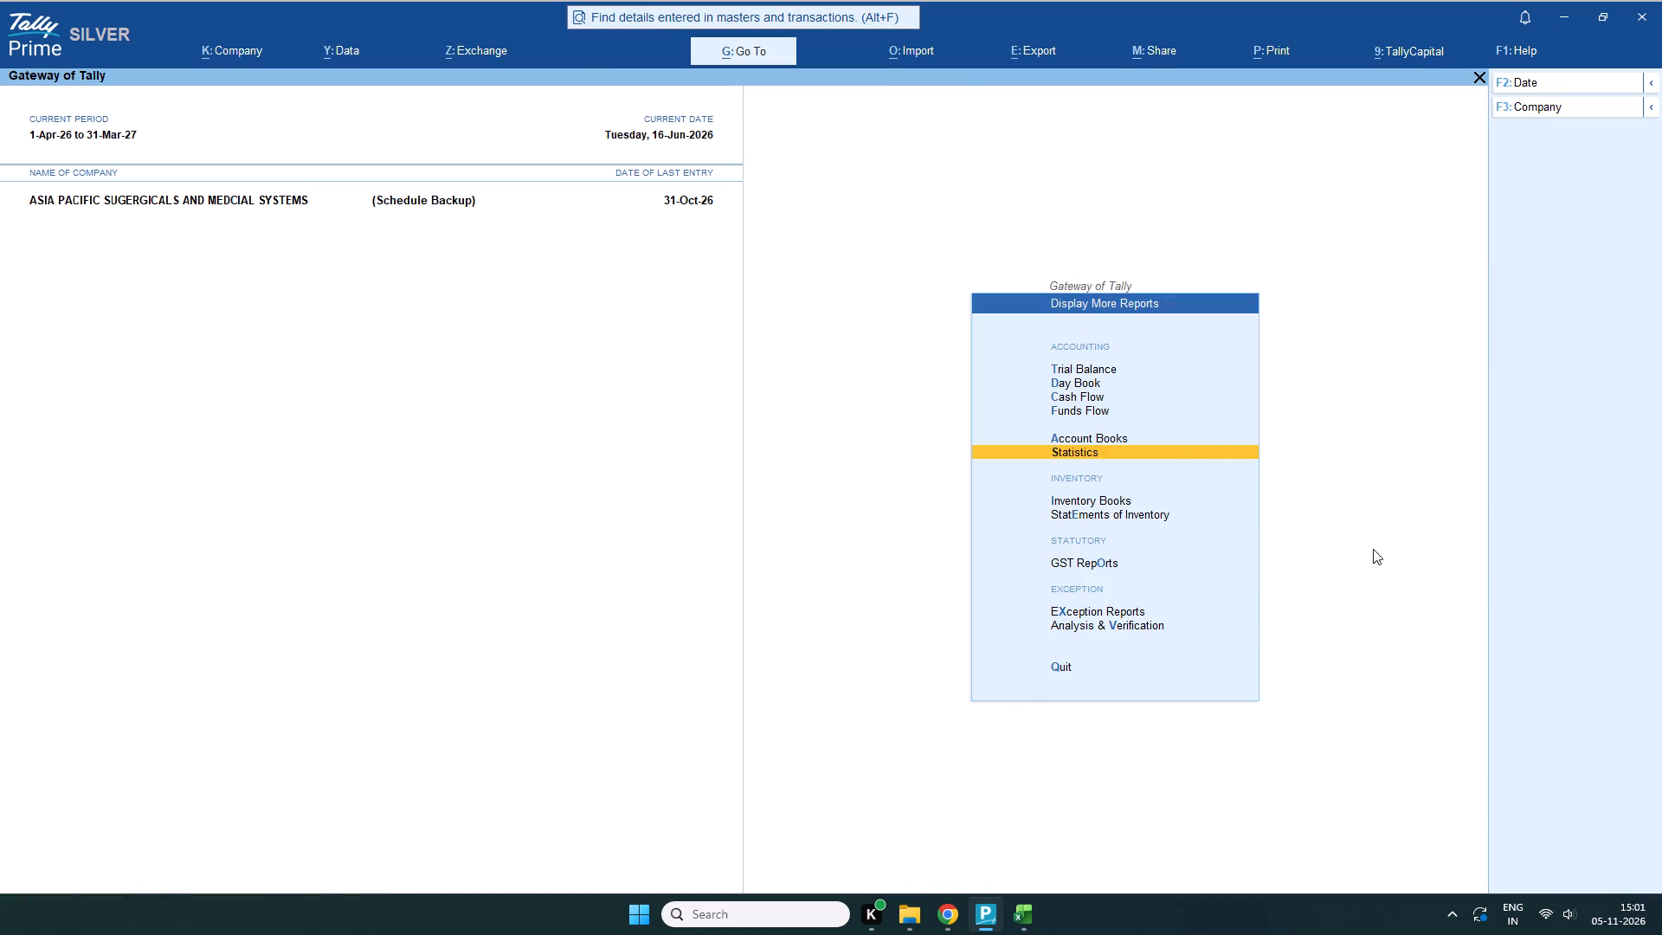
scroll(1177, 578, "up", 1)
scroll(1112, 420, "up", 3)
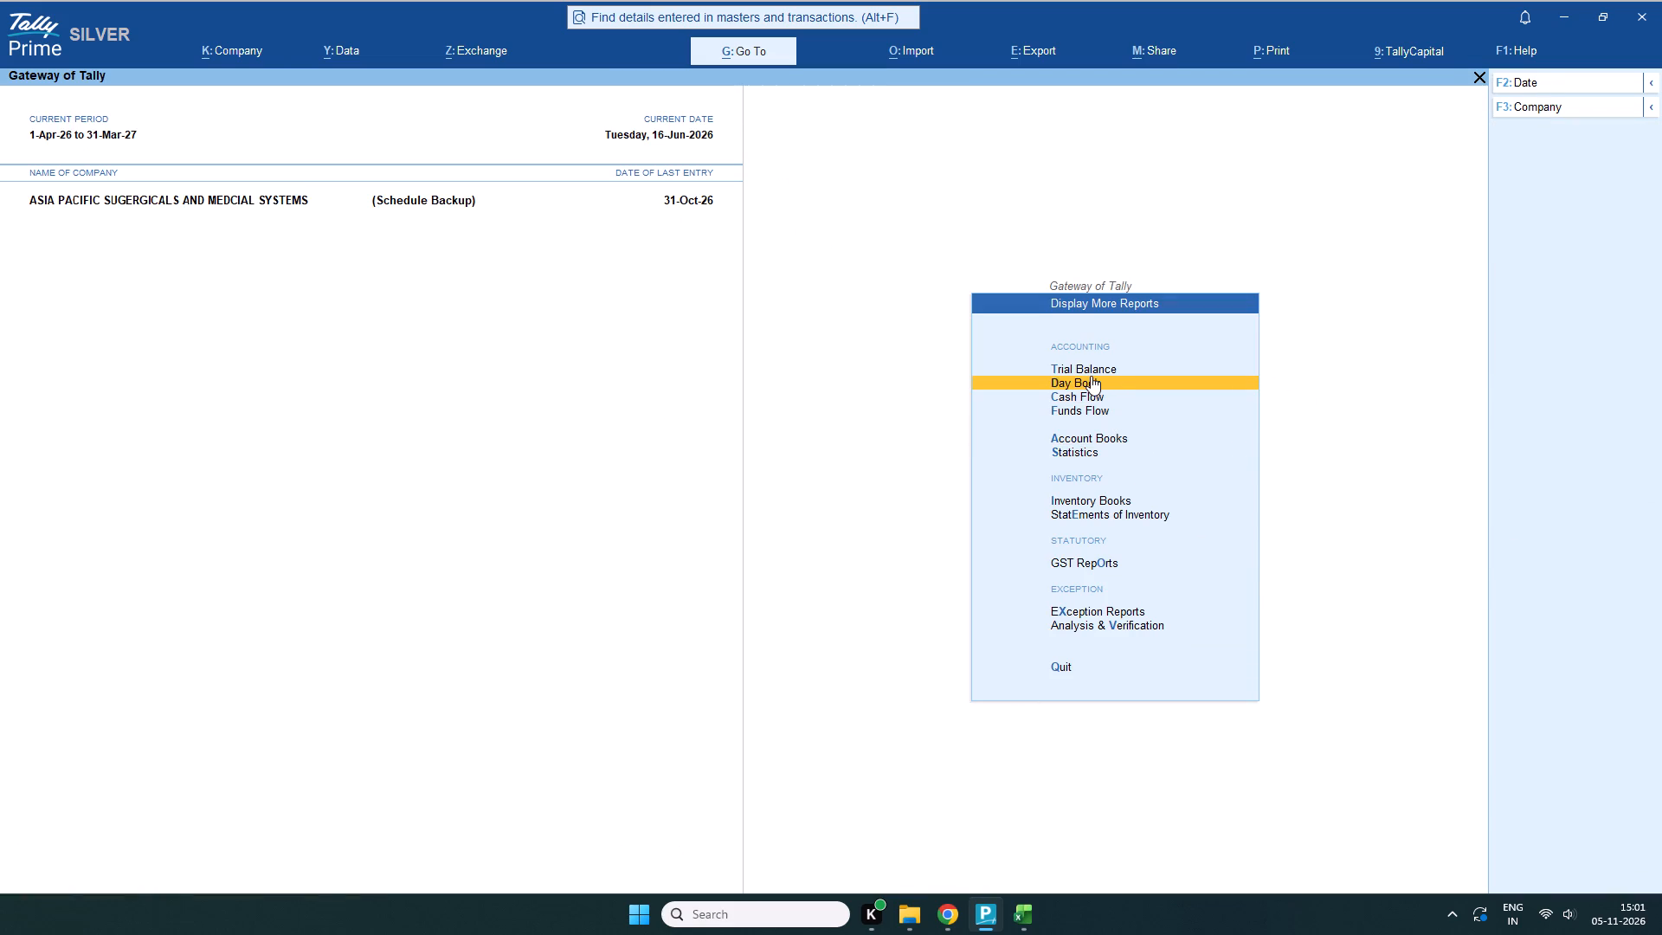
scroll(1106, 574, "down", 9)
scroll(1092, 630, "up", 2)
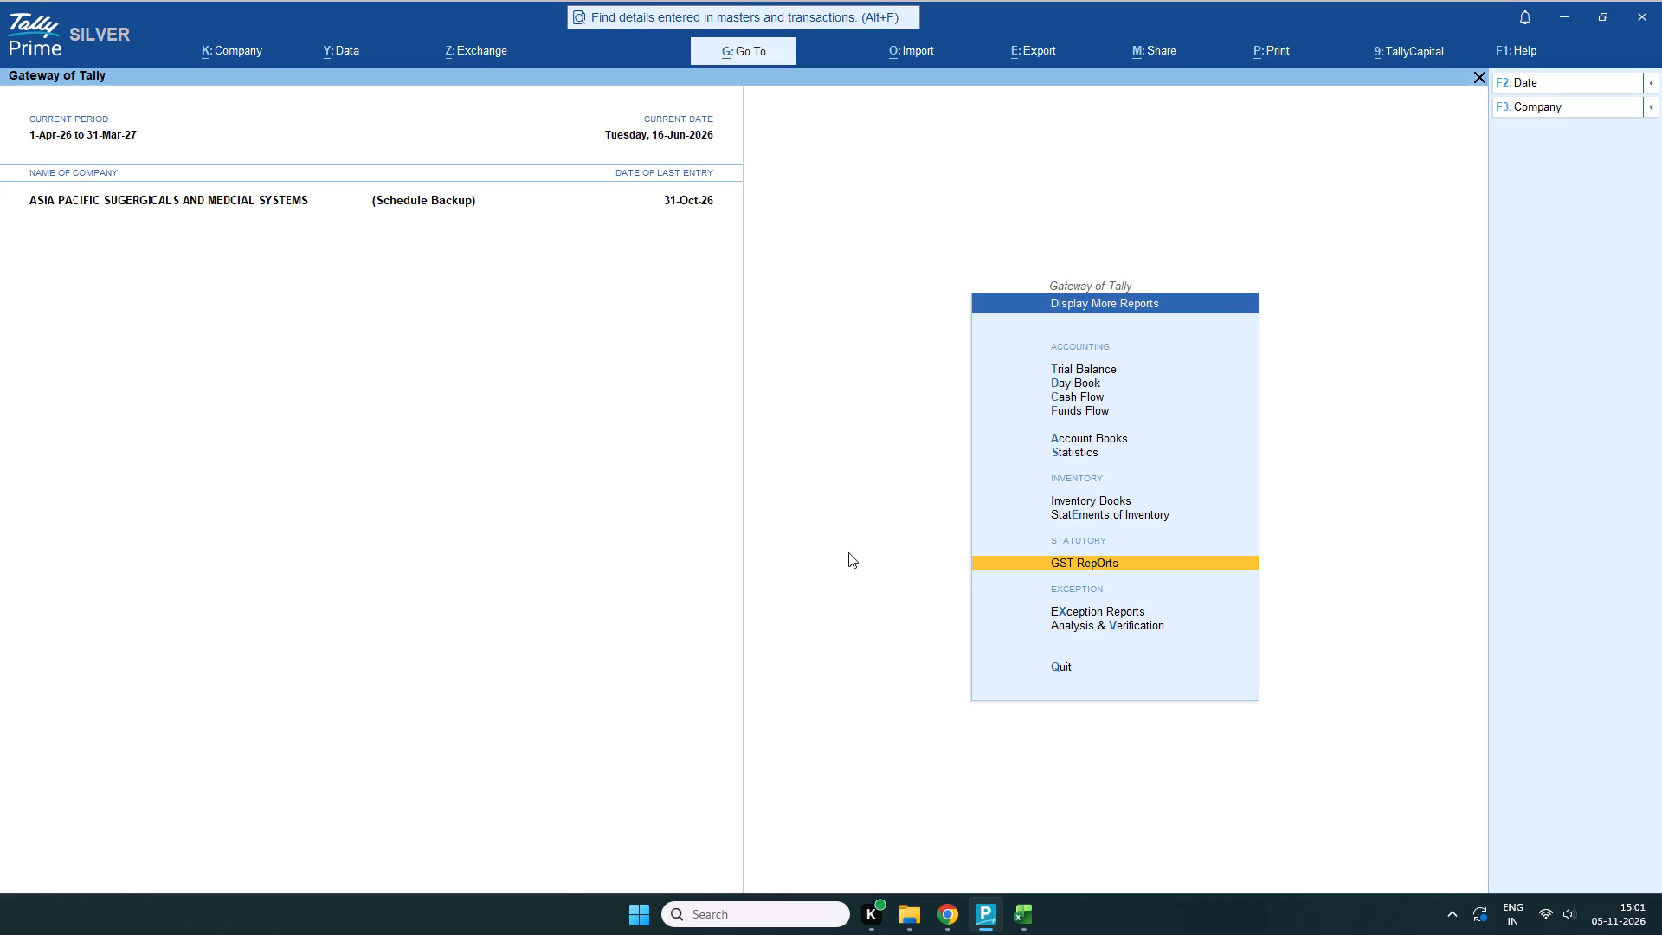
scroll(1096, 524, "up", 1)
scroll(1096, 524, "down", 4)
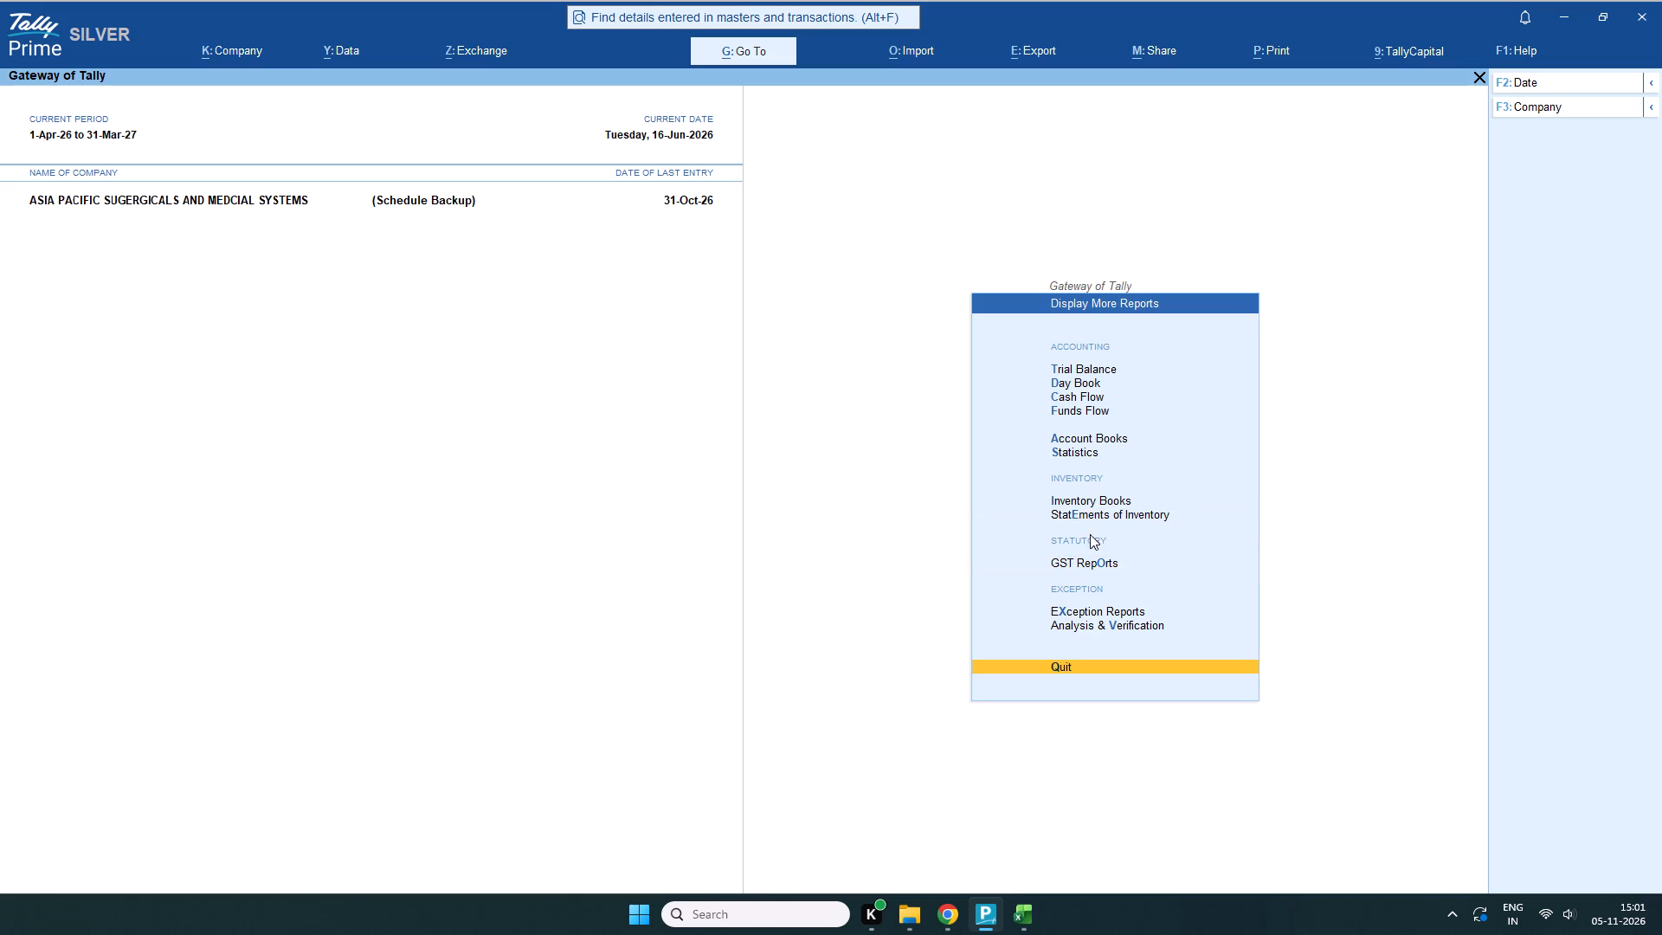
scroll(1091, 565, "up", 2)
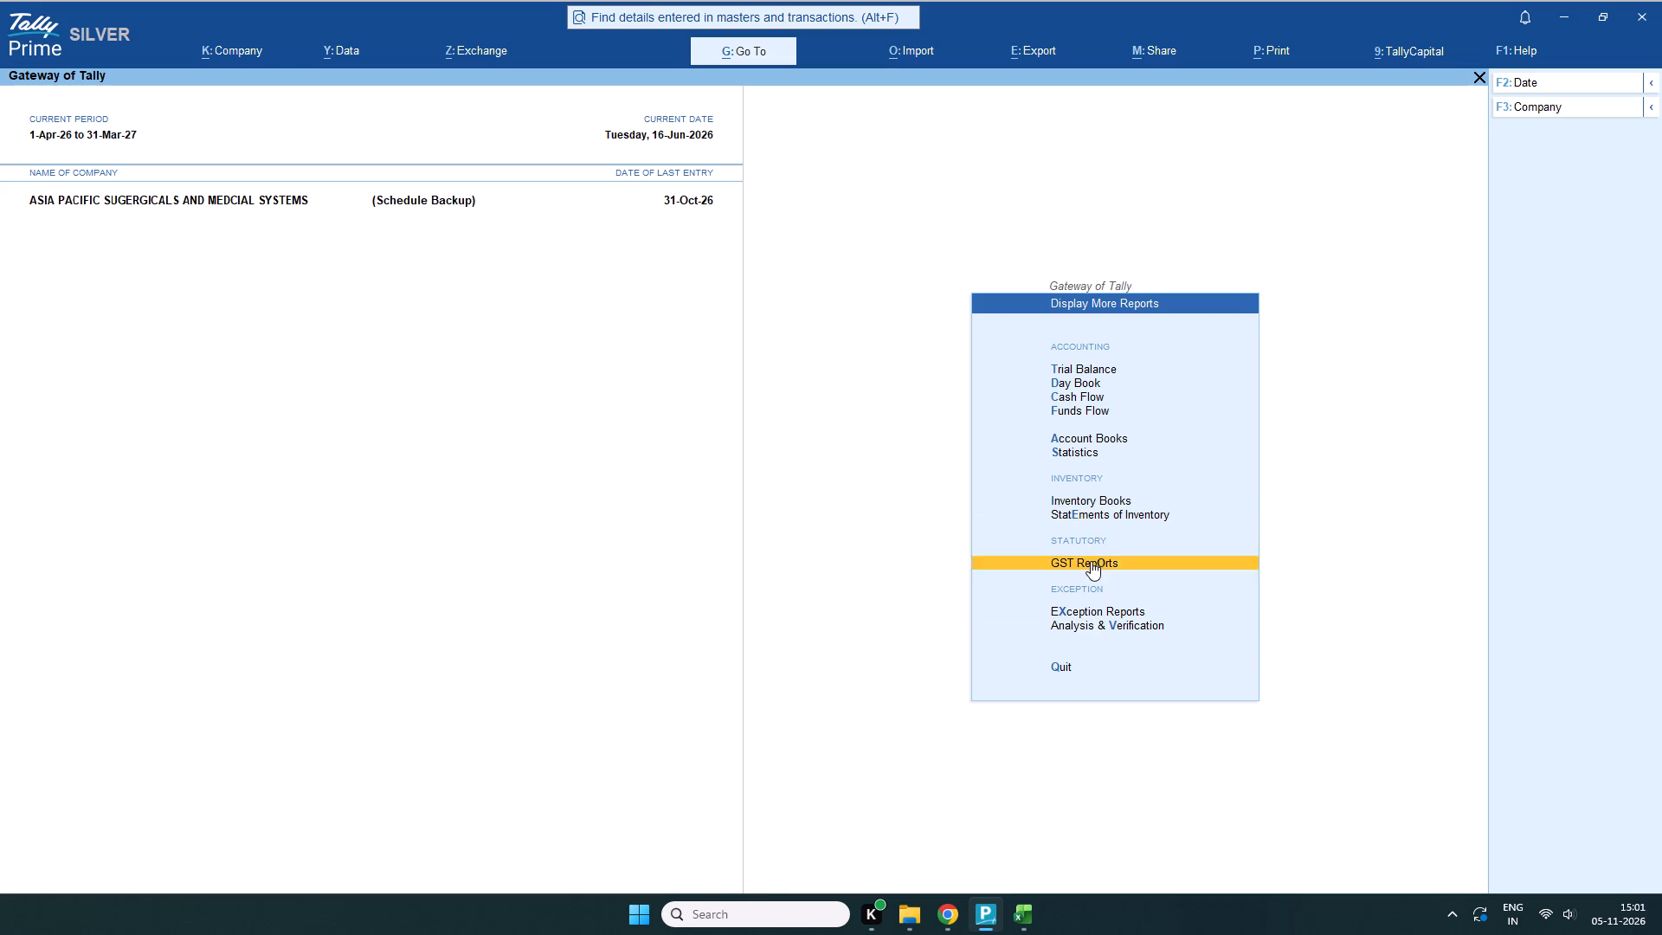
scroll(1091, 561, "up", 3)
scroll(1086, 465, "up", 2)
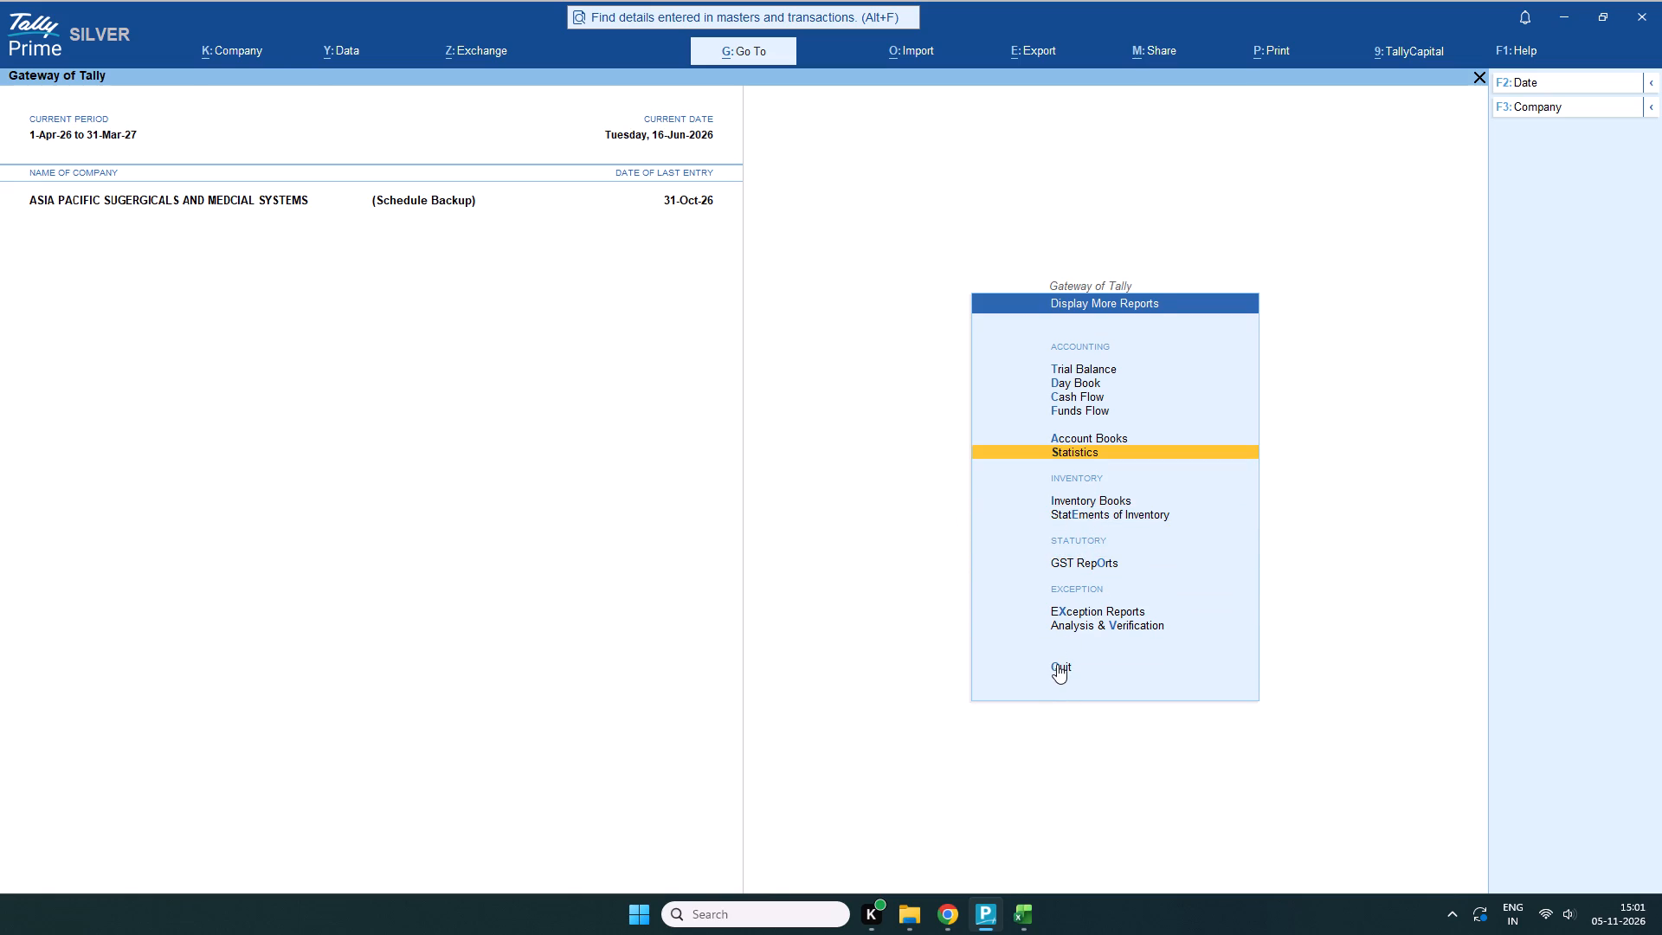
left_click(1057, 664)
Start a new accounting voucher and set its date to 03-10-2026.
scroll(1095, 439, "up", 8)
left_click(1088, 420)
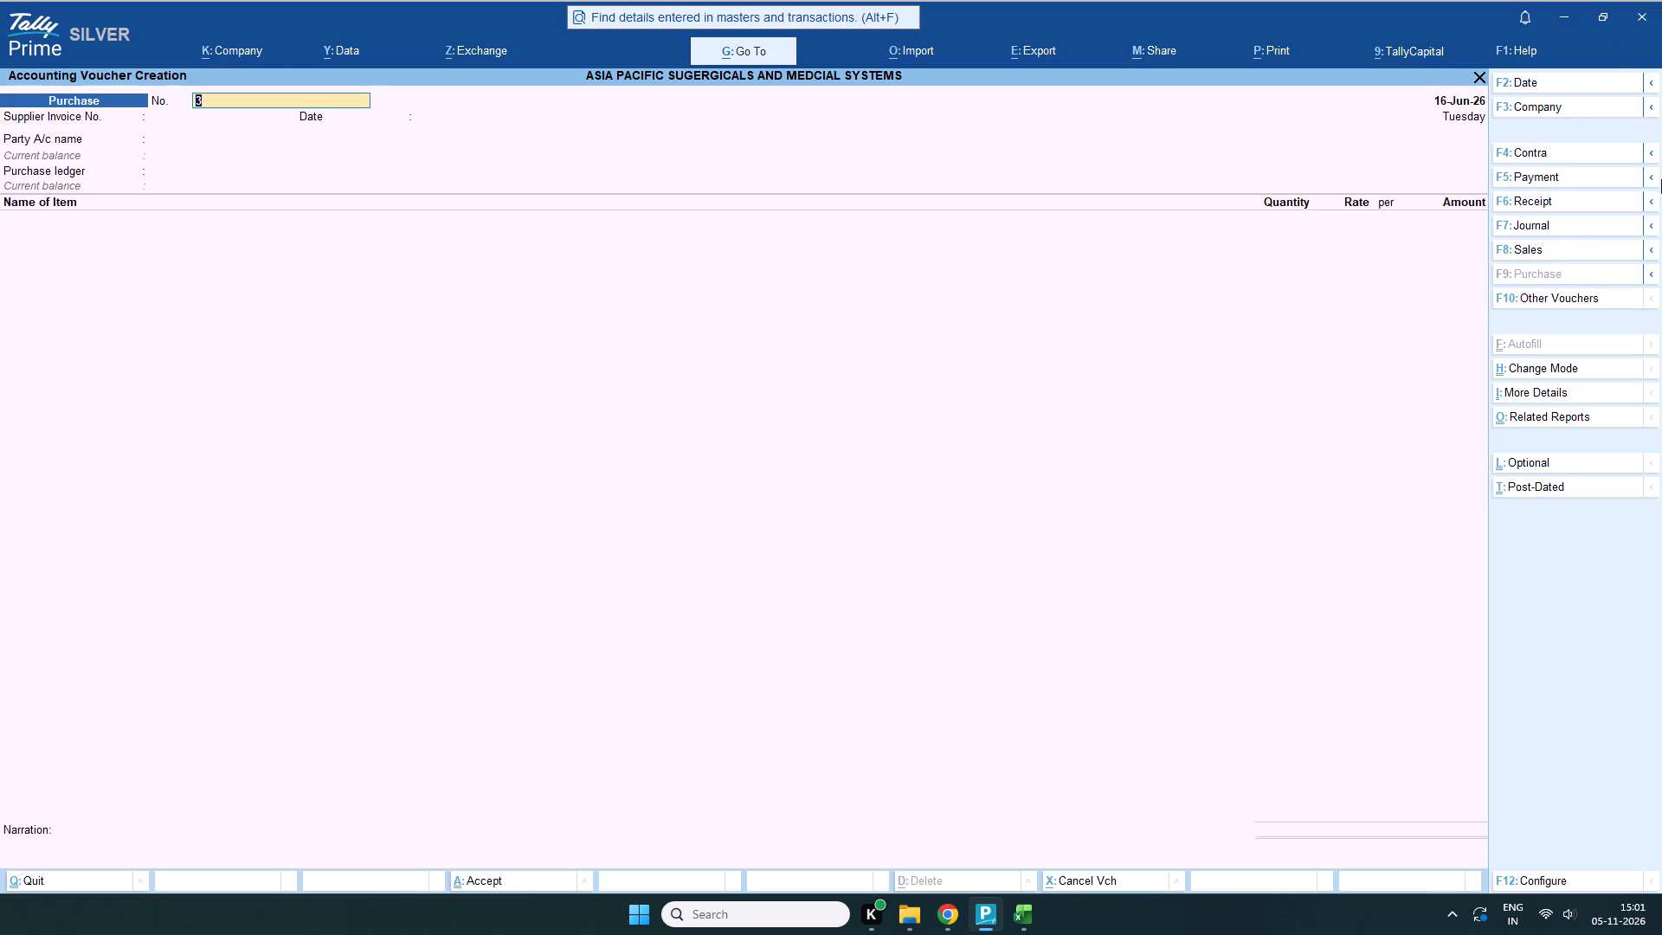
left_click(1533, 74)
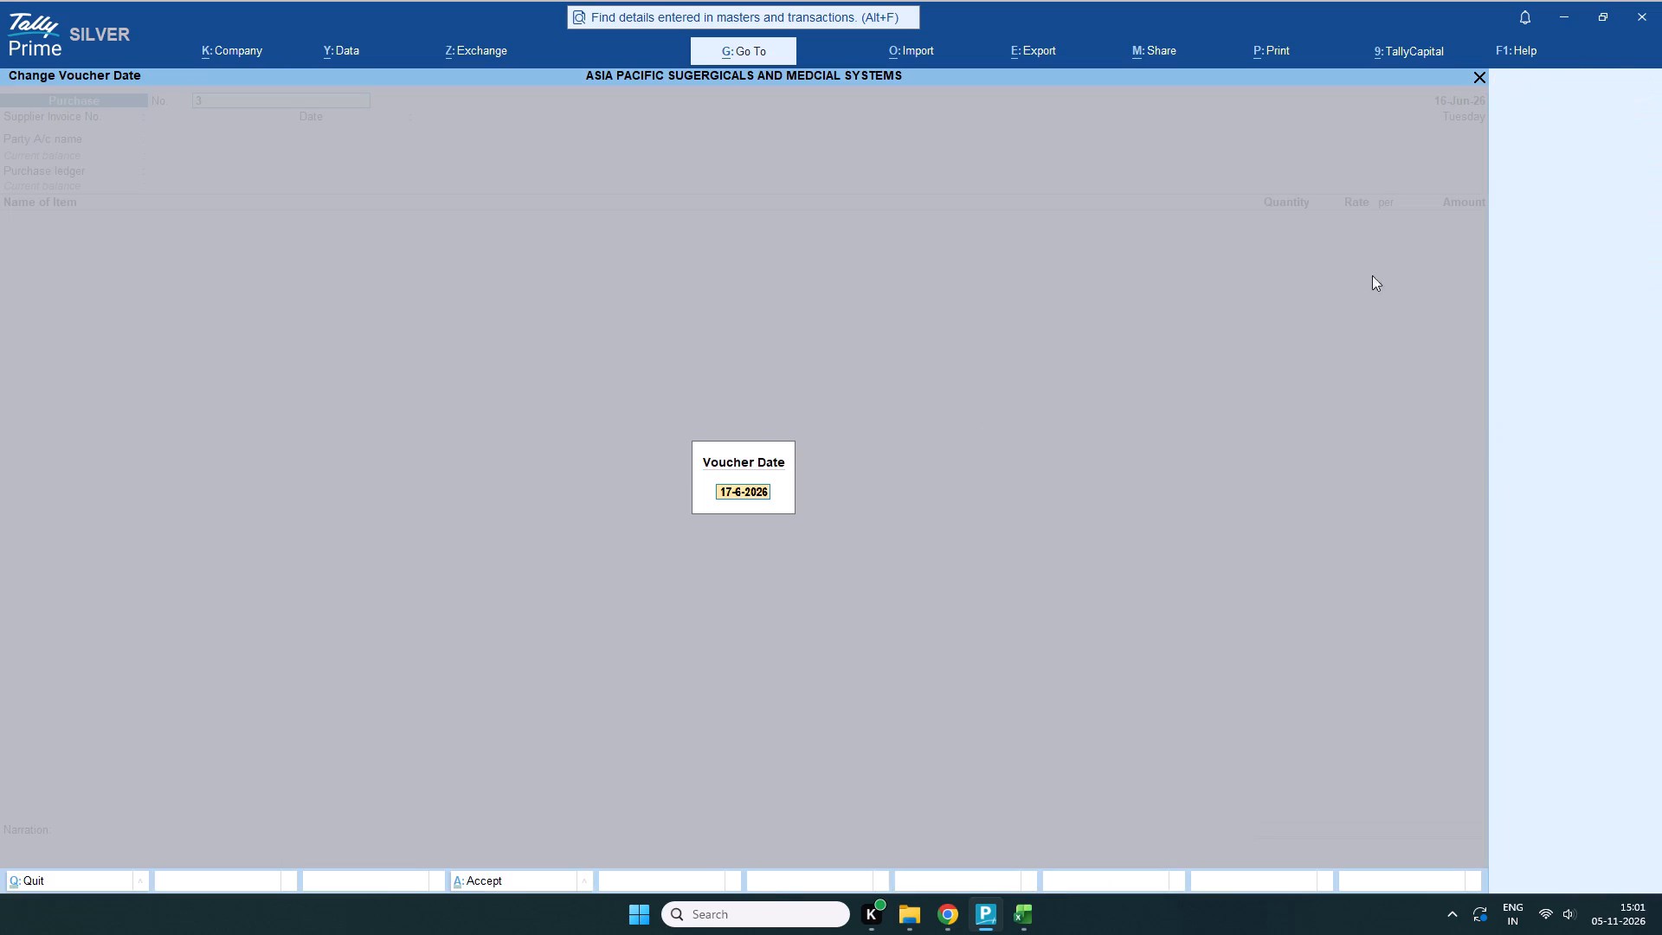
type("03-10-2026")
key("Return")
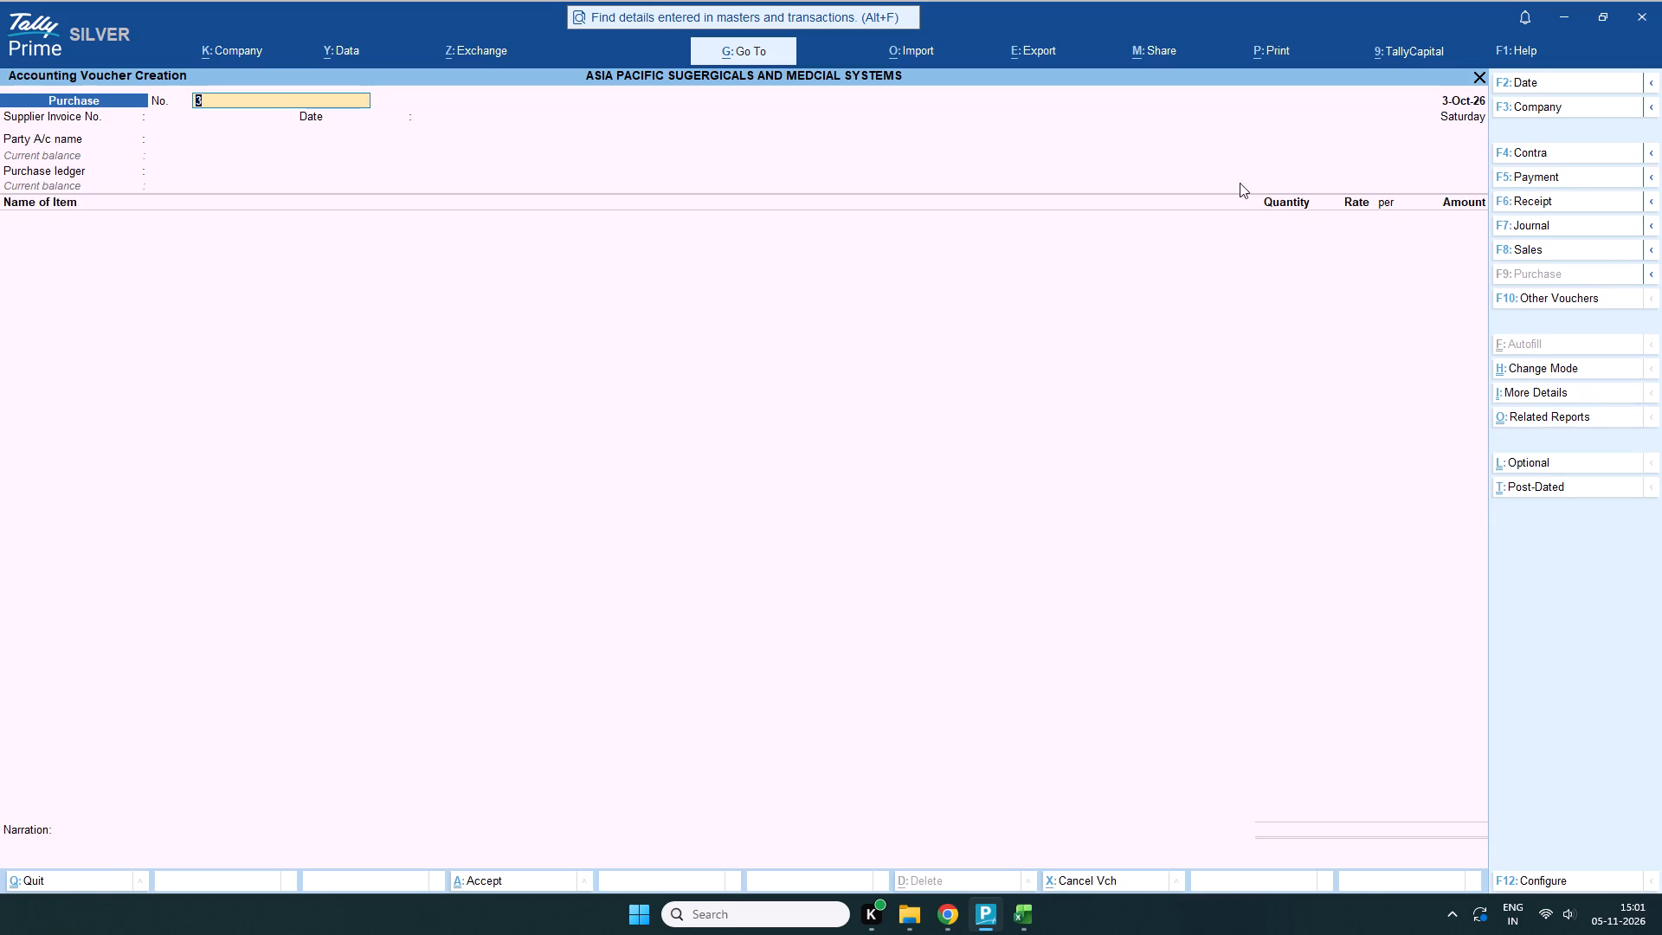
left_click(1478, 74)
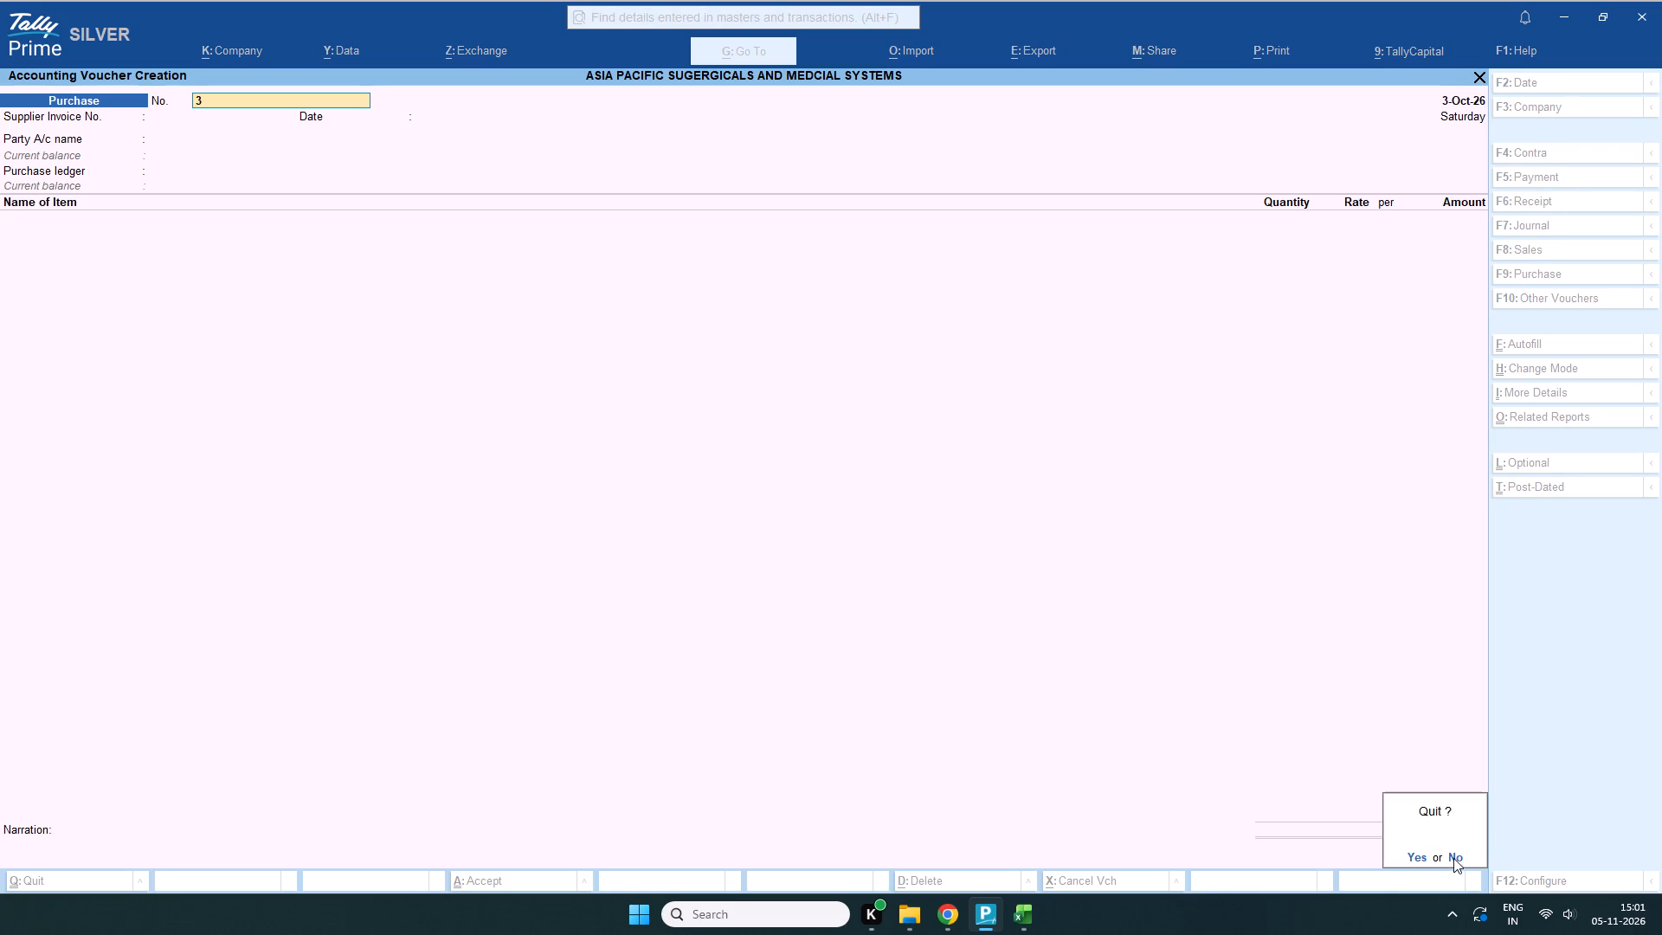
left_click(1453, 858)
Change the voucher to a Receipt and set its account to Hdfc.
left_click(1524, 197)
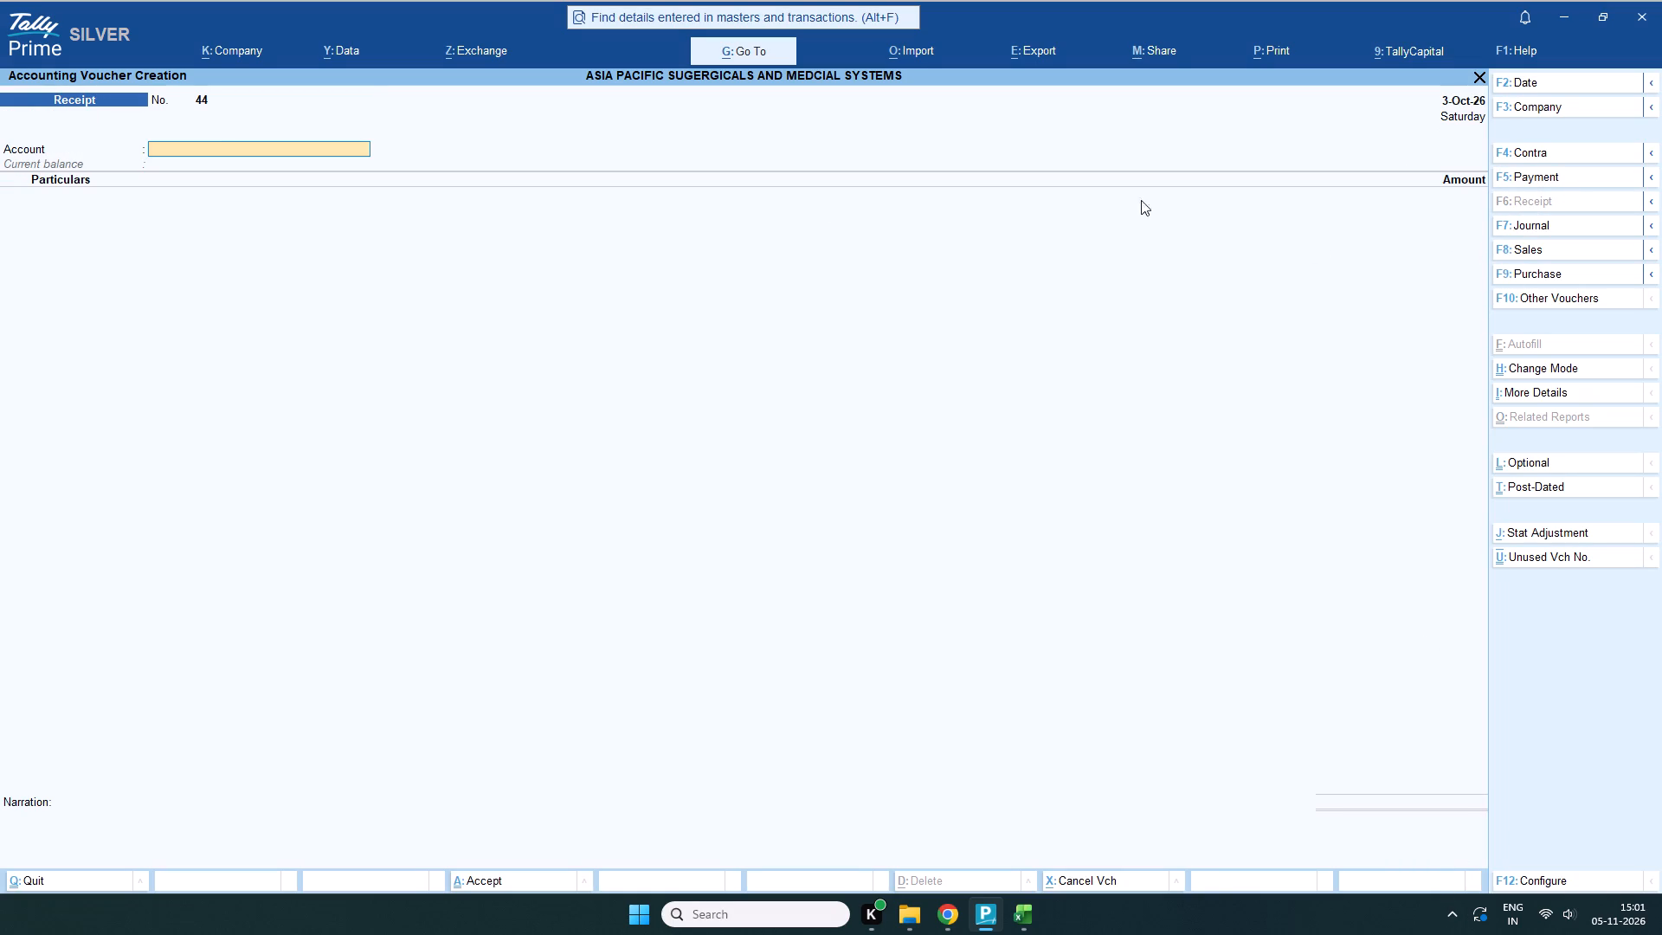
left_click(216, 145)
type("hd")
left_click(1300, 148)
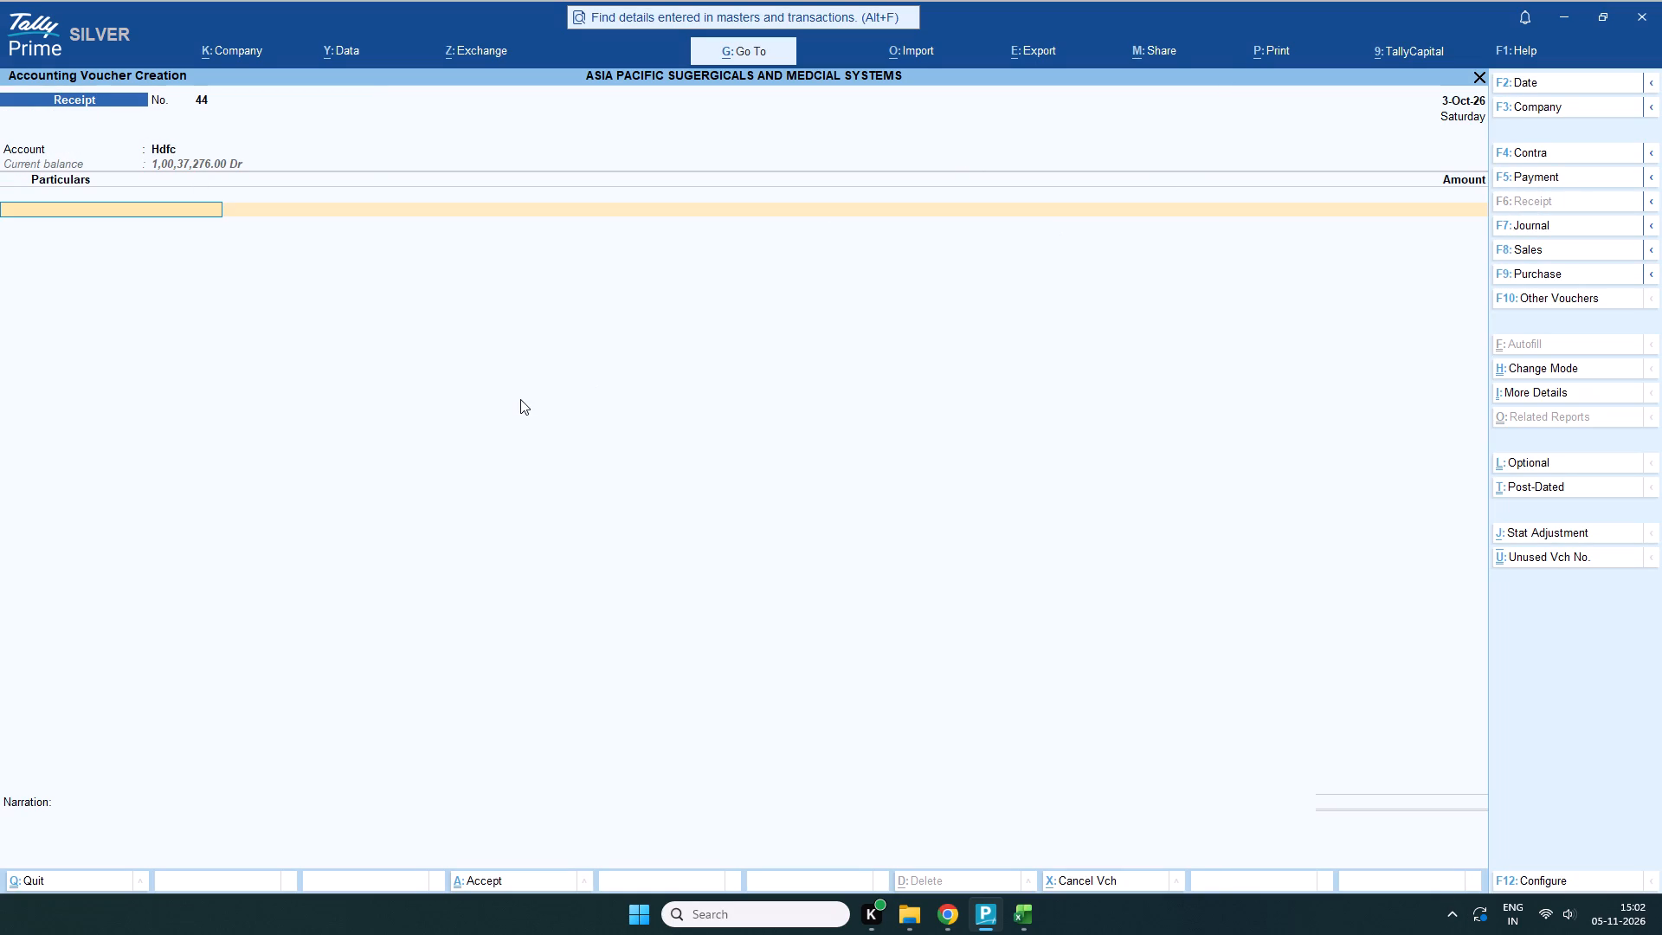
Credit the SENTINI CITY HOSPITAL- SURYARAOPETA, VJA ledger with 1,00,000 in the receipt and proceed to its bank allocations.
type("sen")
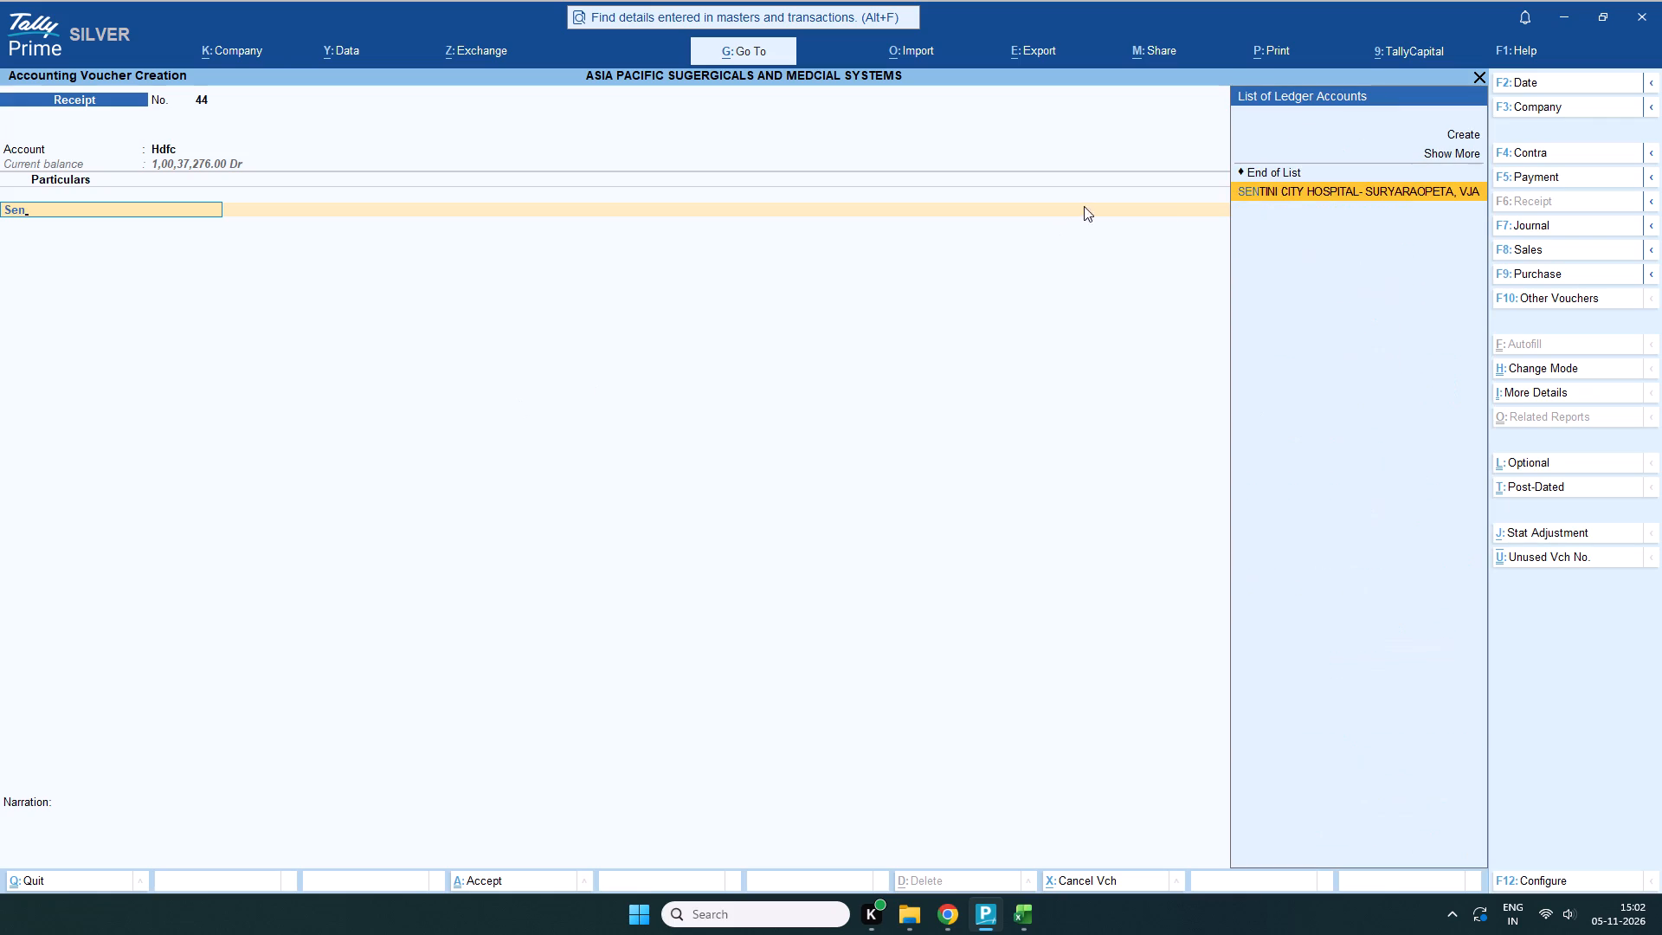
left_click(1409, 187)
left_click(1432, 212)
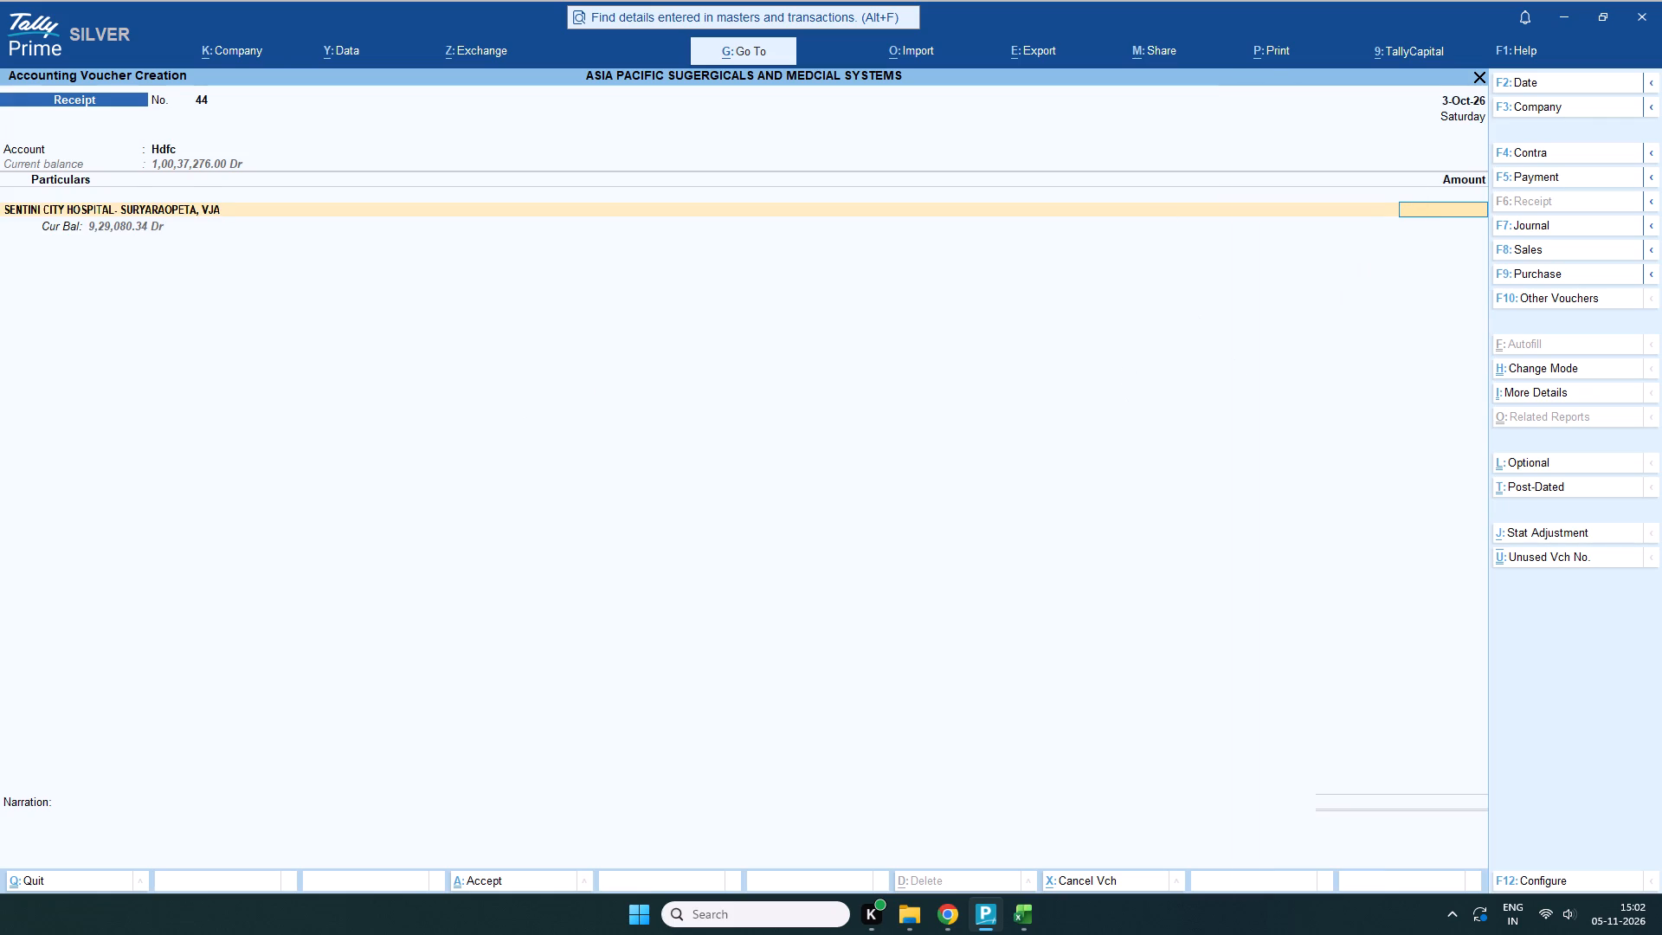
key("0")
key("BackSpace")
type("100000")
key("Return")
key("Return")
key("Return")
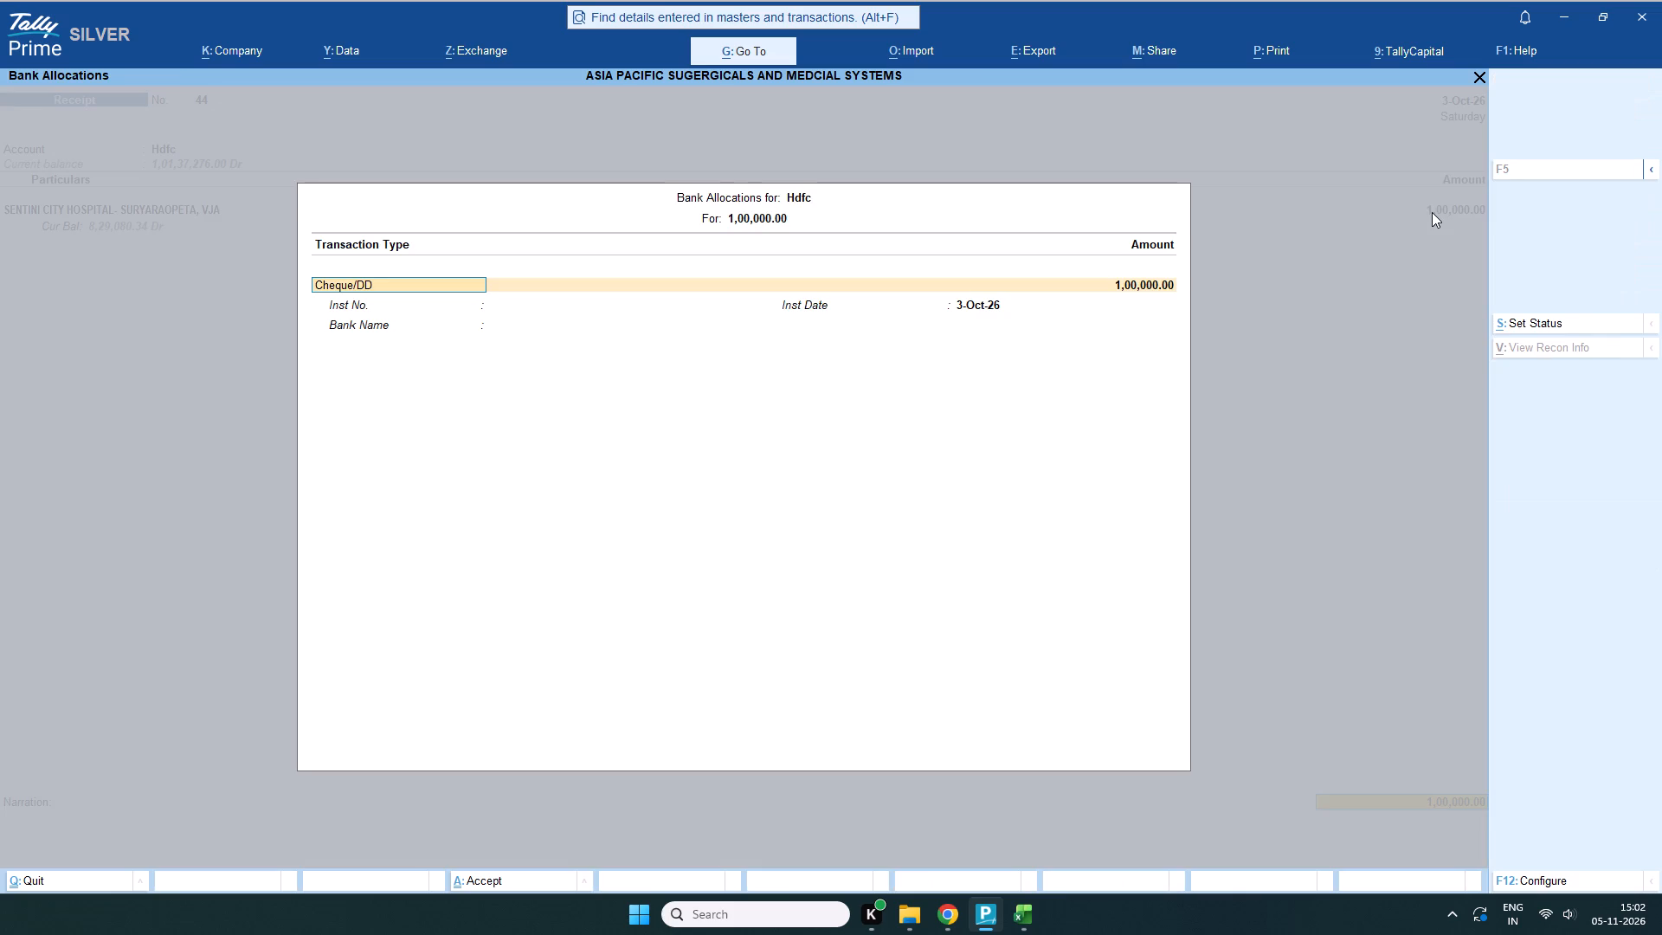
Allocate the receipt as Cheque/DD with instrument number 252525 and bank HDFC Bank (India), and save the voucher without a narration.
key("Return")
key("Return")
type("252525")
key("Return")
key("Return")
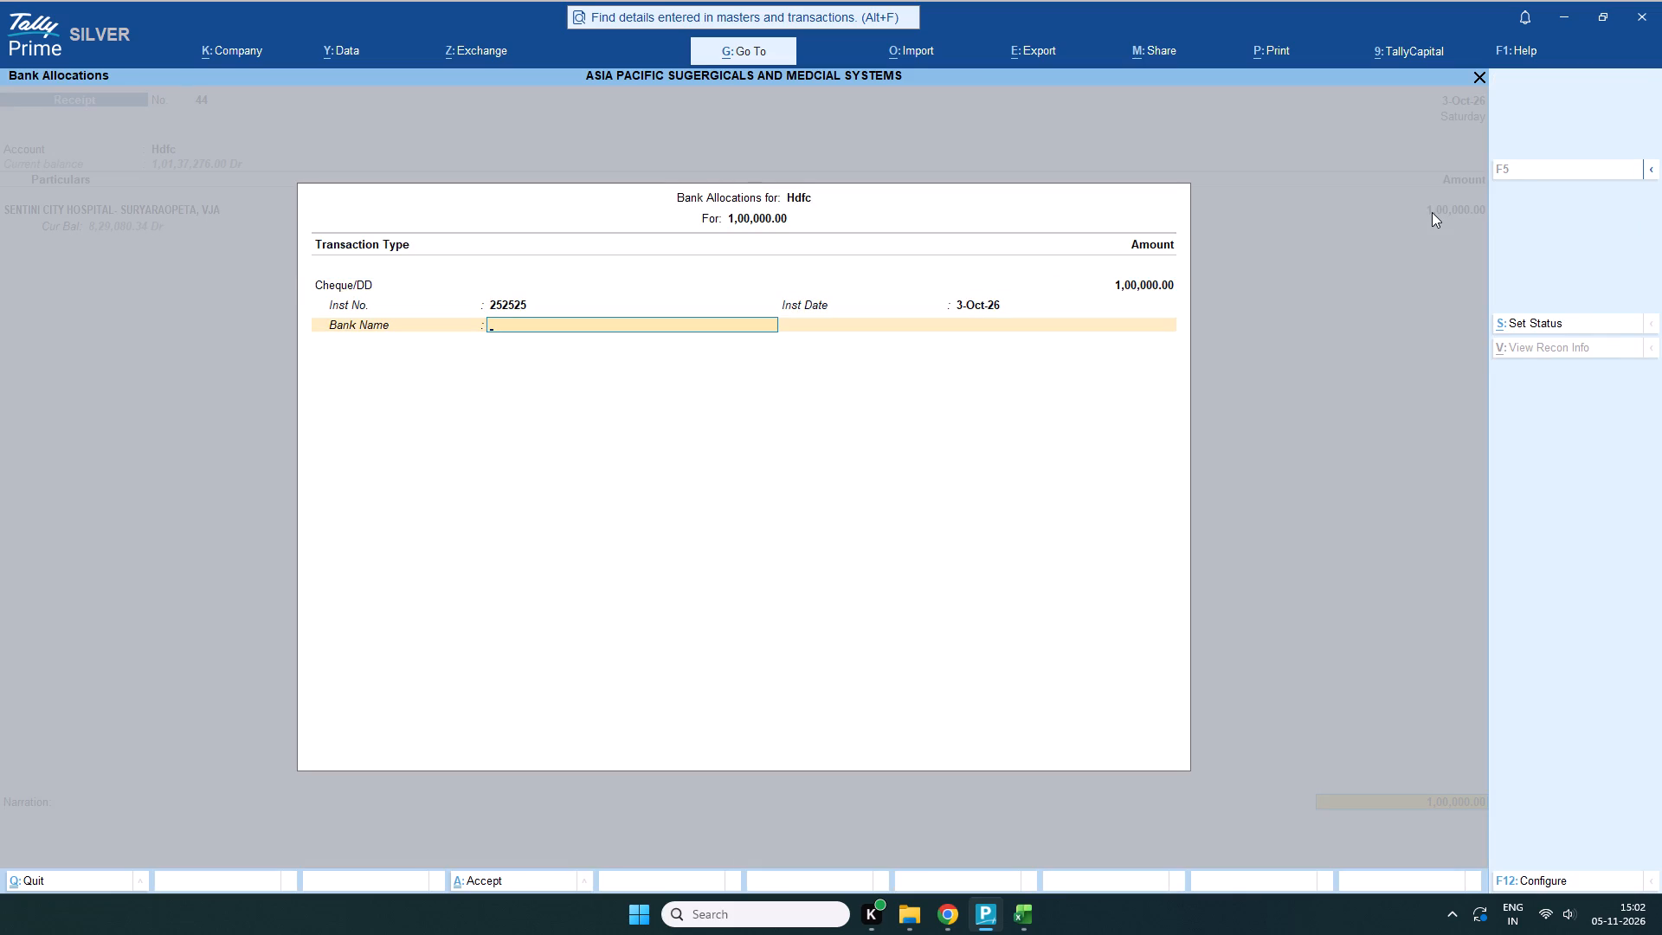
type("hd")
left_click(1253, 173)
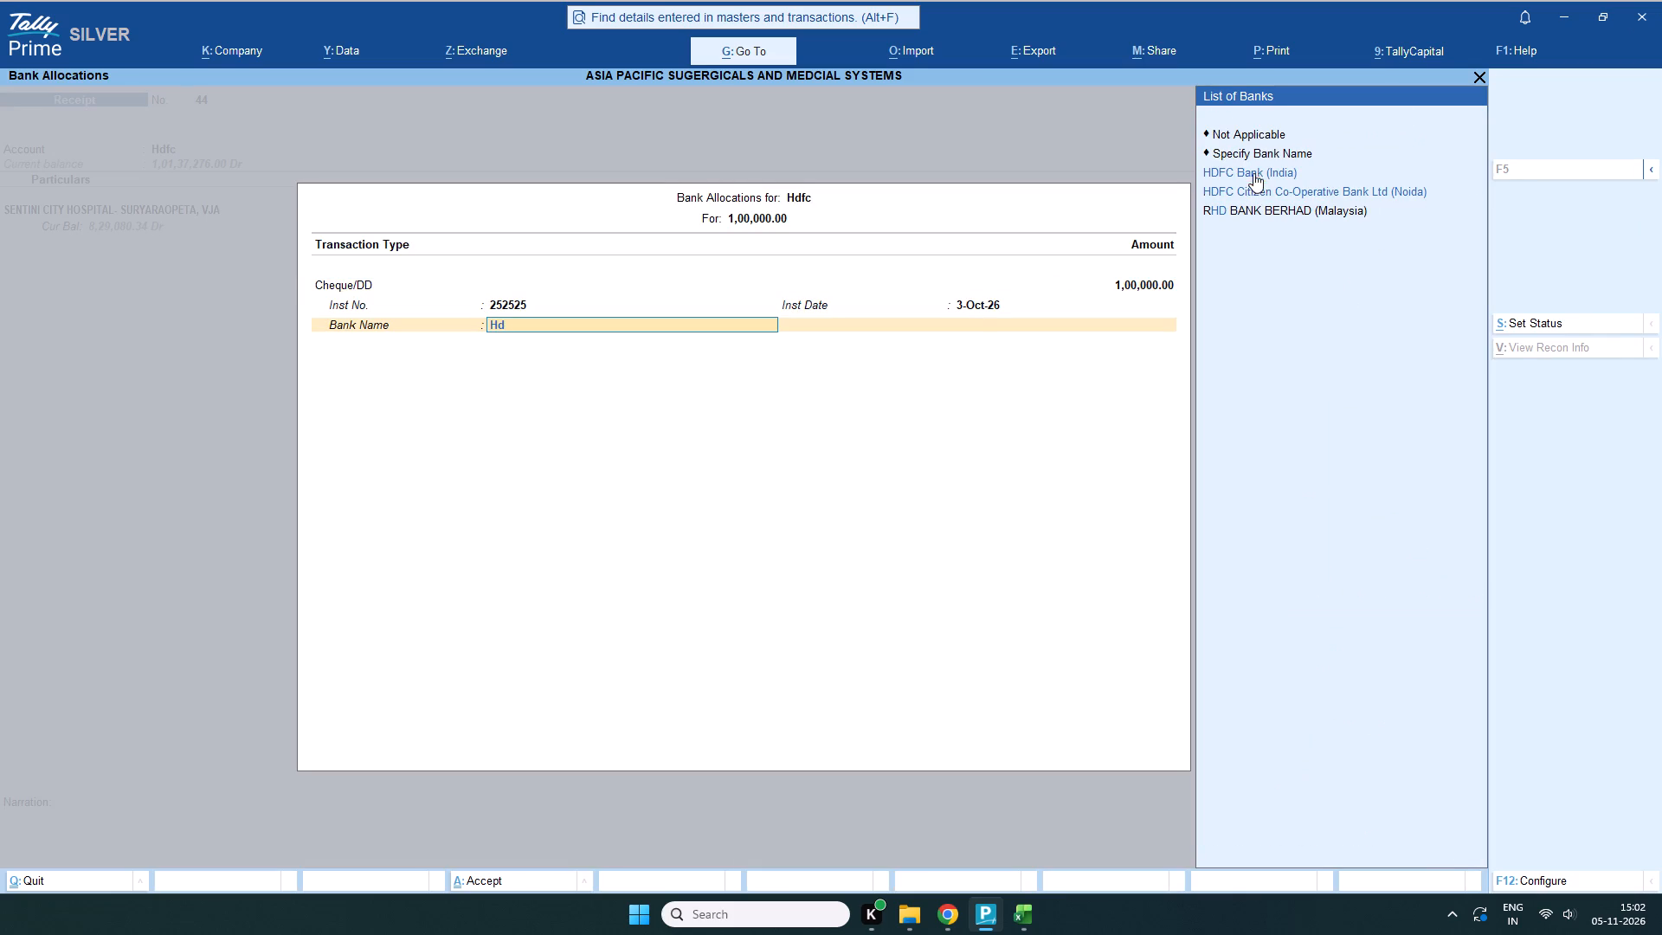
left_click(1253, 175)
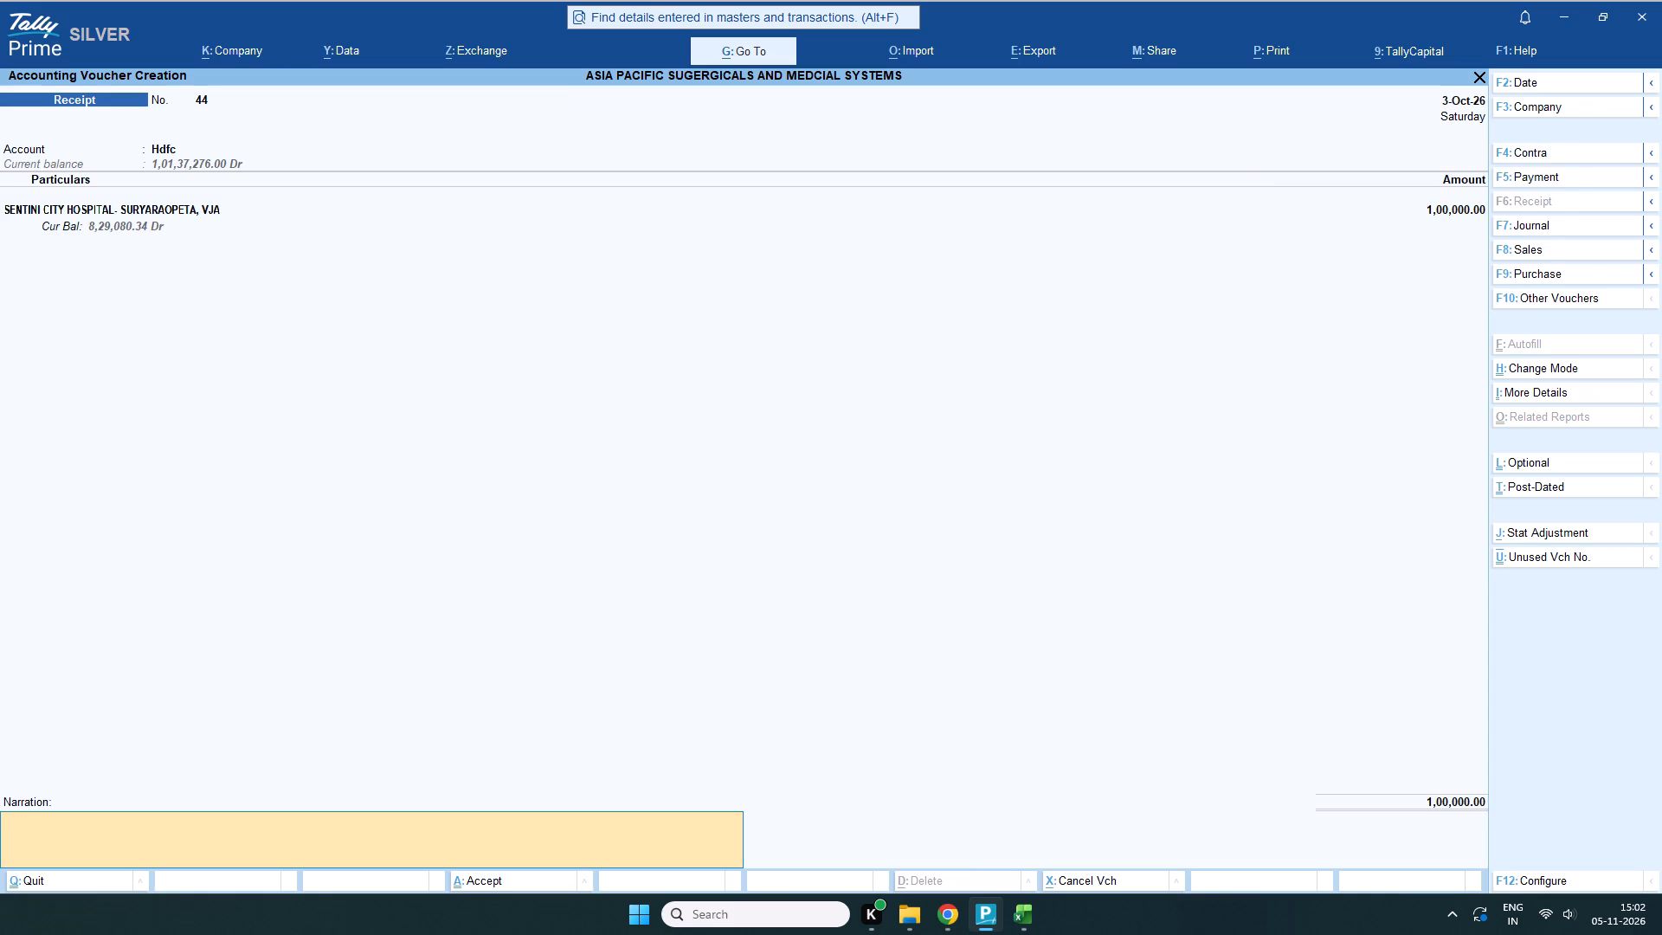
key("ctrl+a")
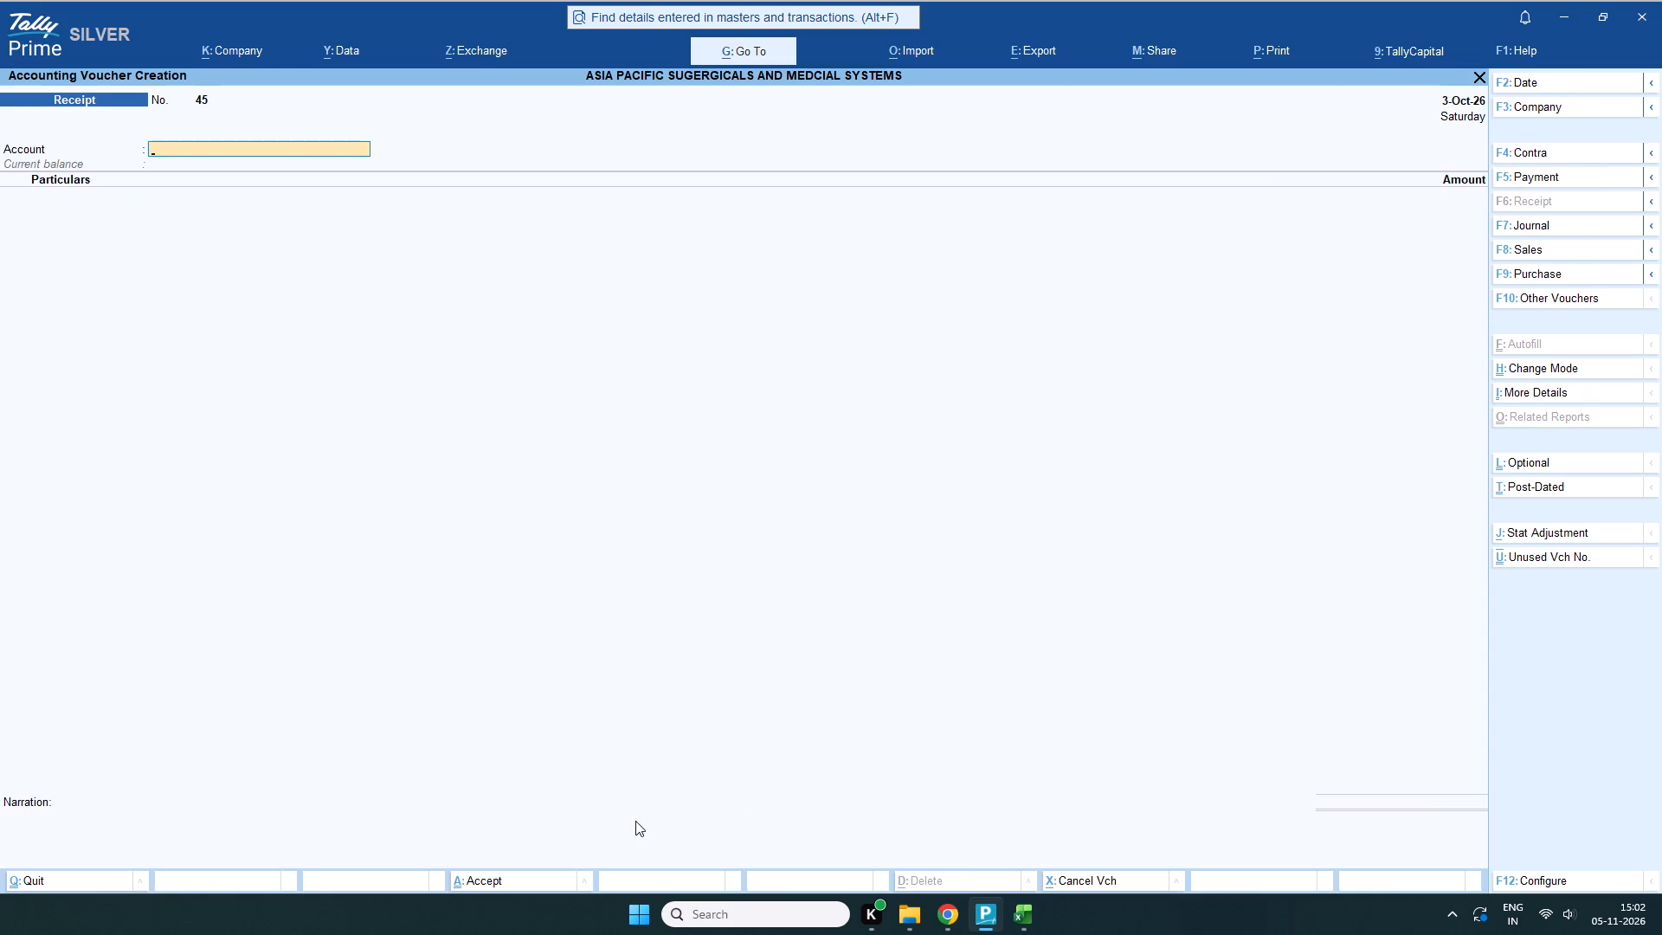
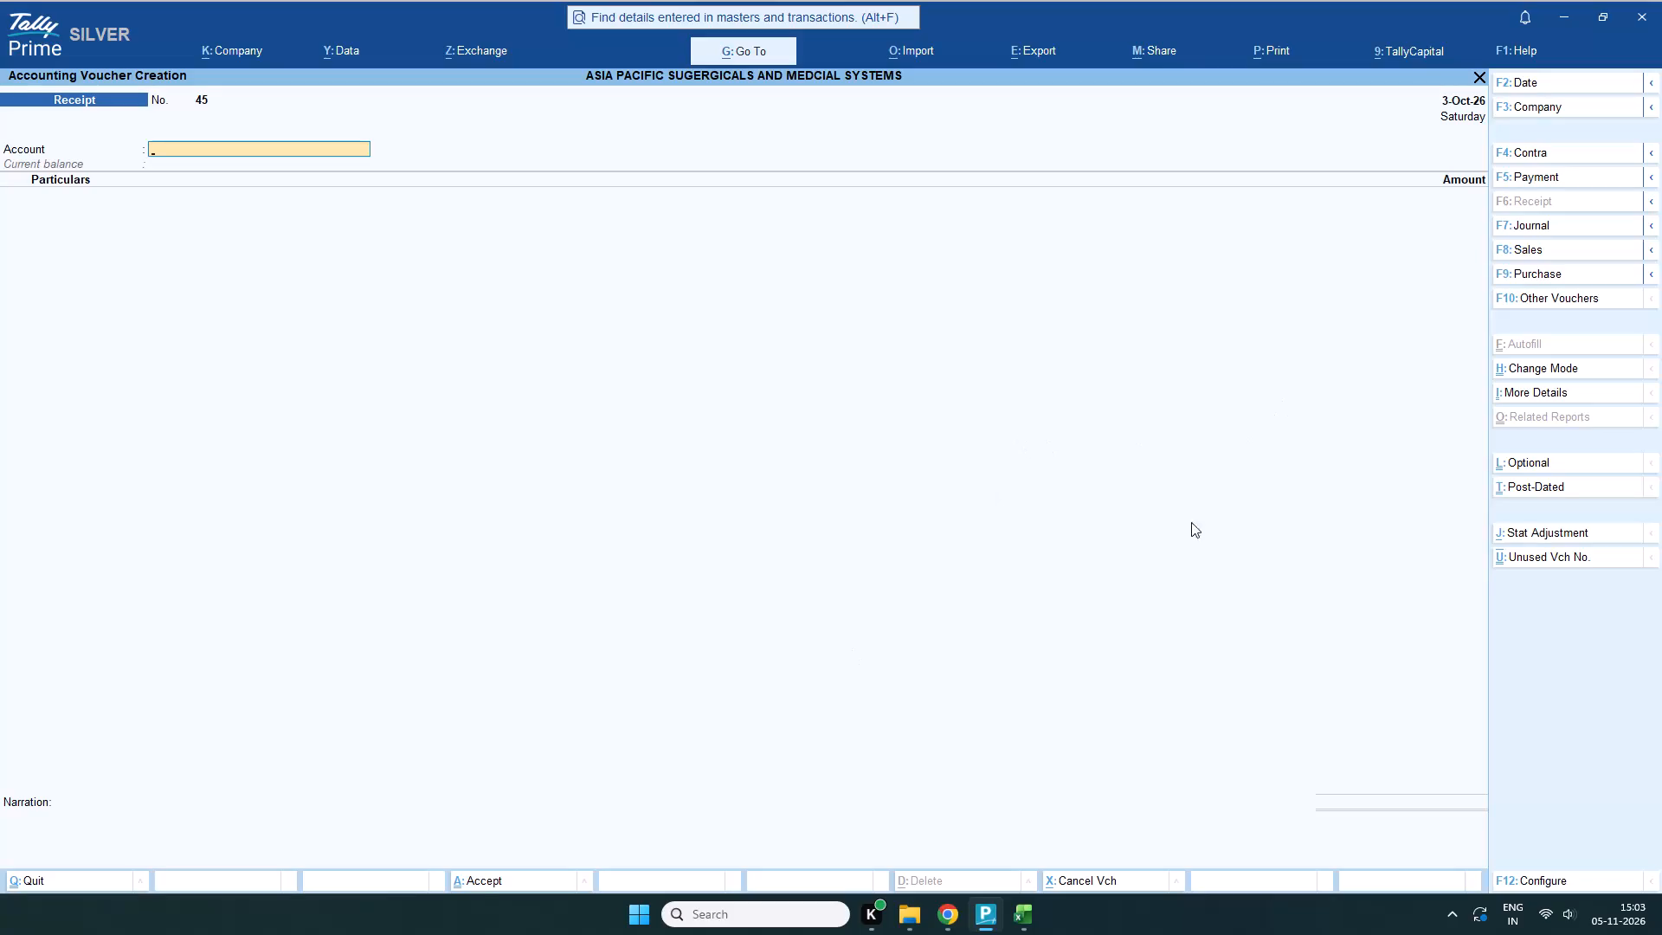
Leave voucher entry and open the SENTINI CITY HOSPITAL- SURYARAOPETA, VJA ledger from the account books.
left_click(1477, 75)
scroll(1060, 651, "down", 2)
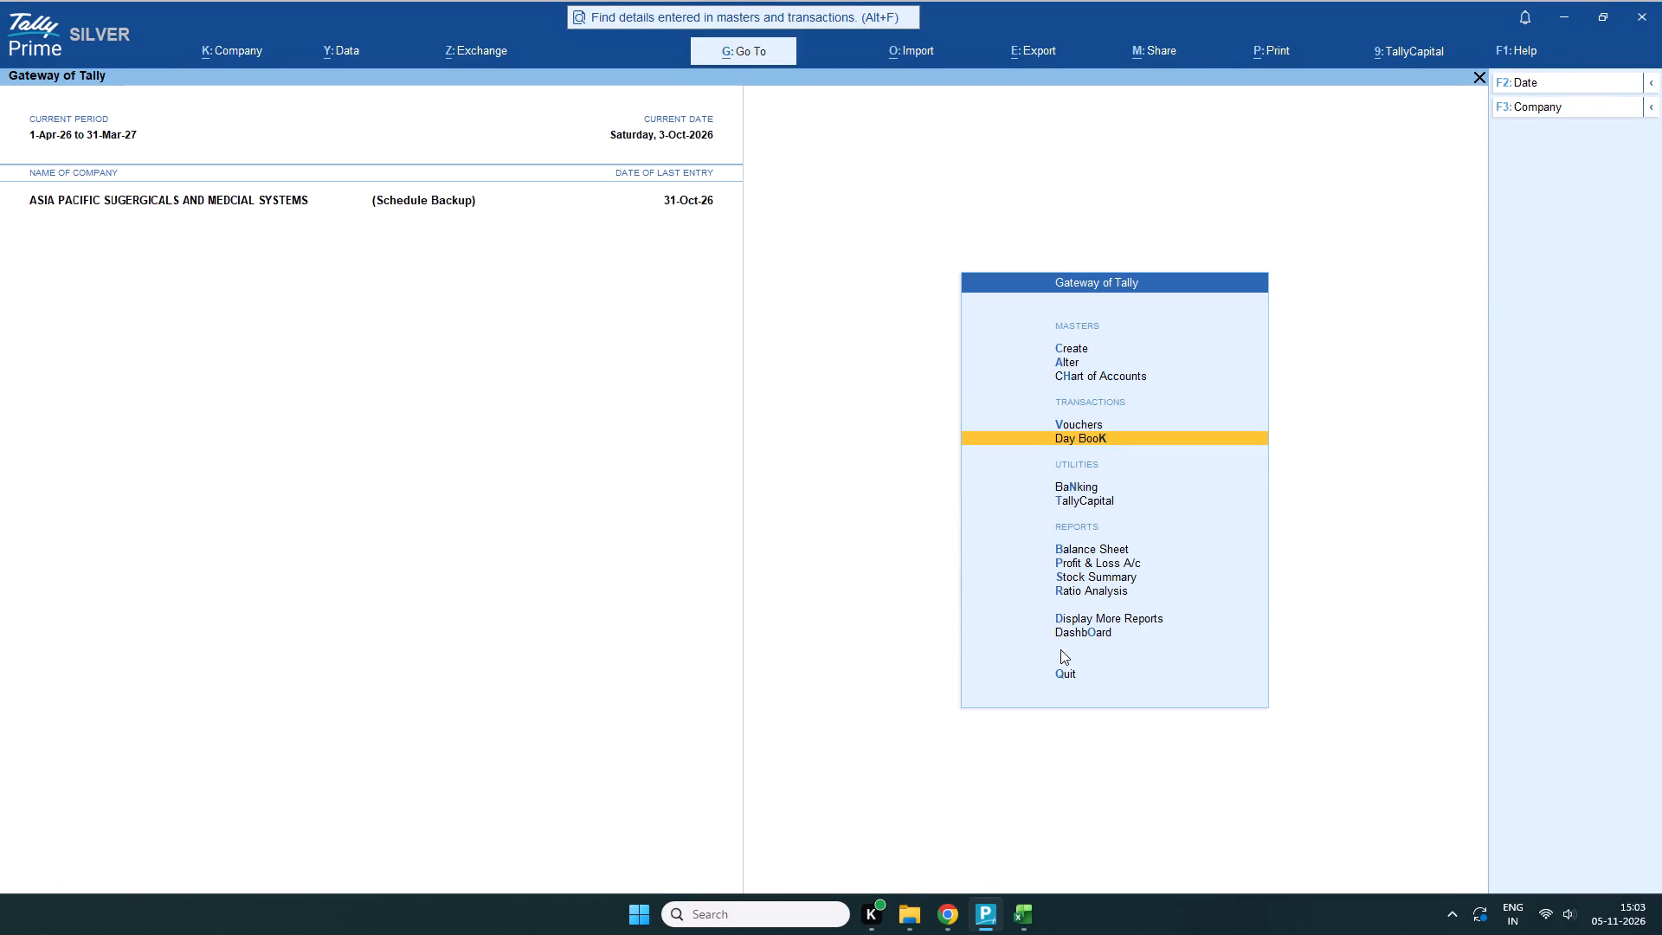
scroll(1060, 649, "down", 7)
scroll(1096, 614, "up", 1)
left_click(1096, 614)
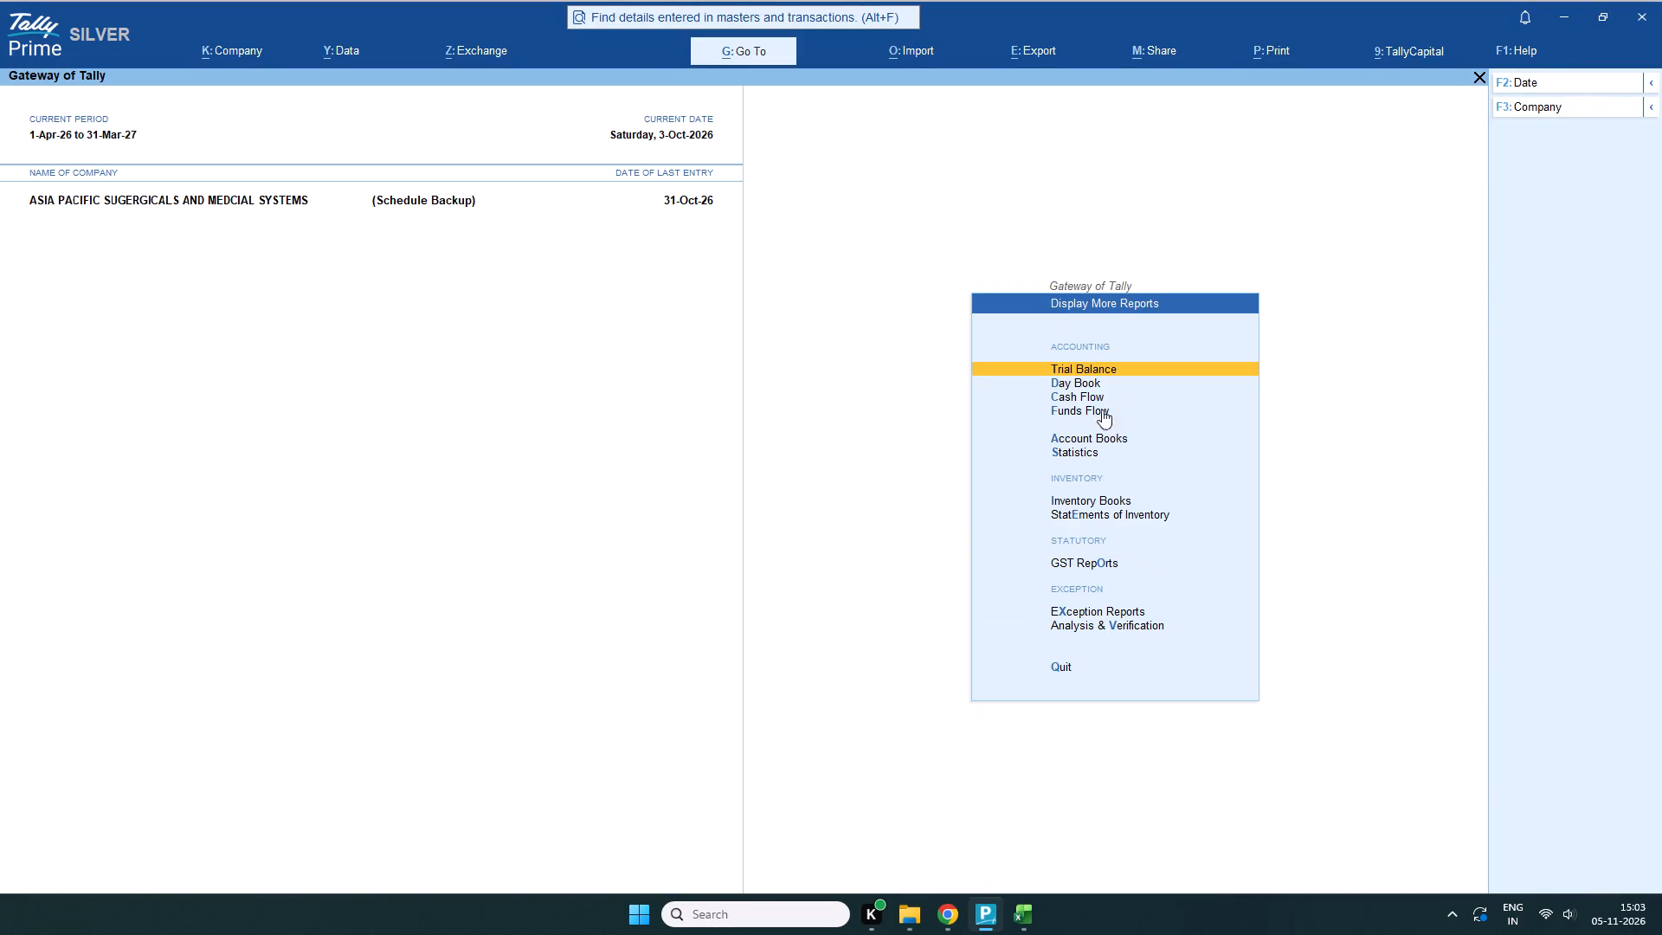
scroll(1056, 416, "down", 4)
left_click(1084, 437)
scroll(1091, 399, "down", 1)
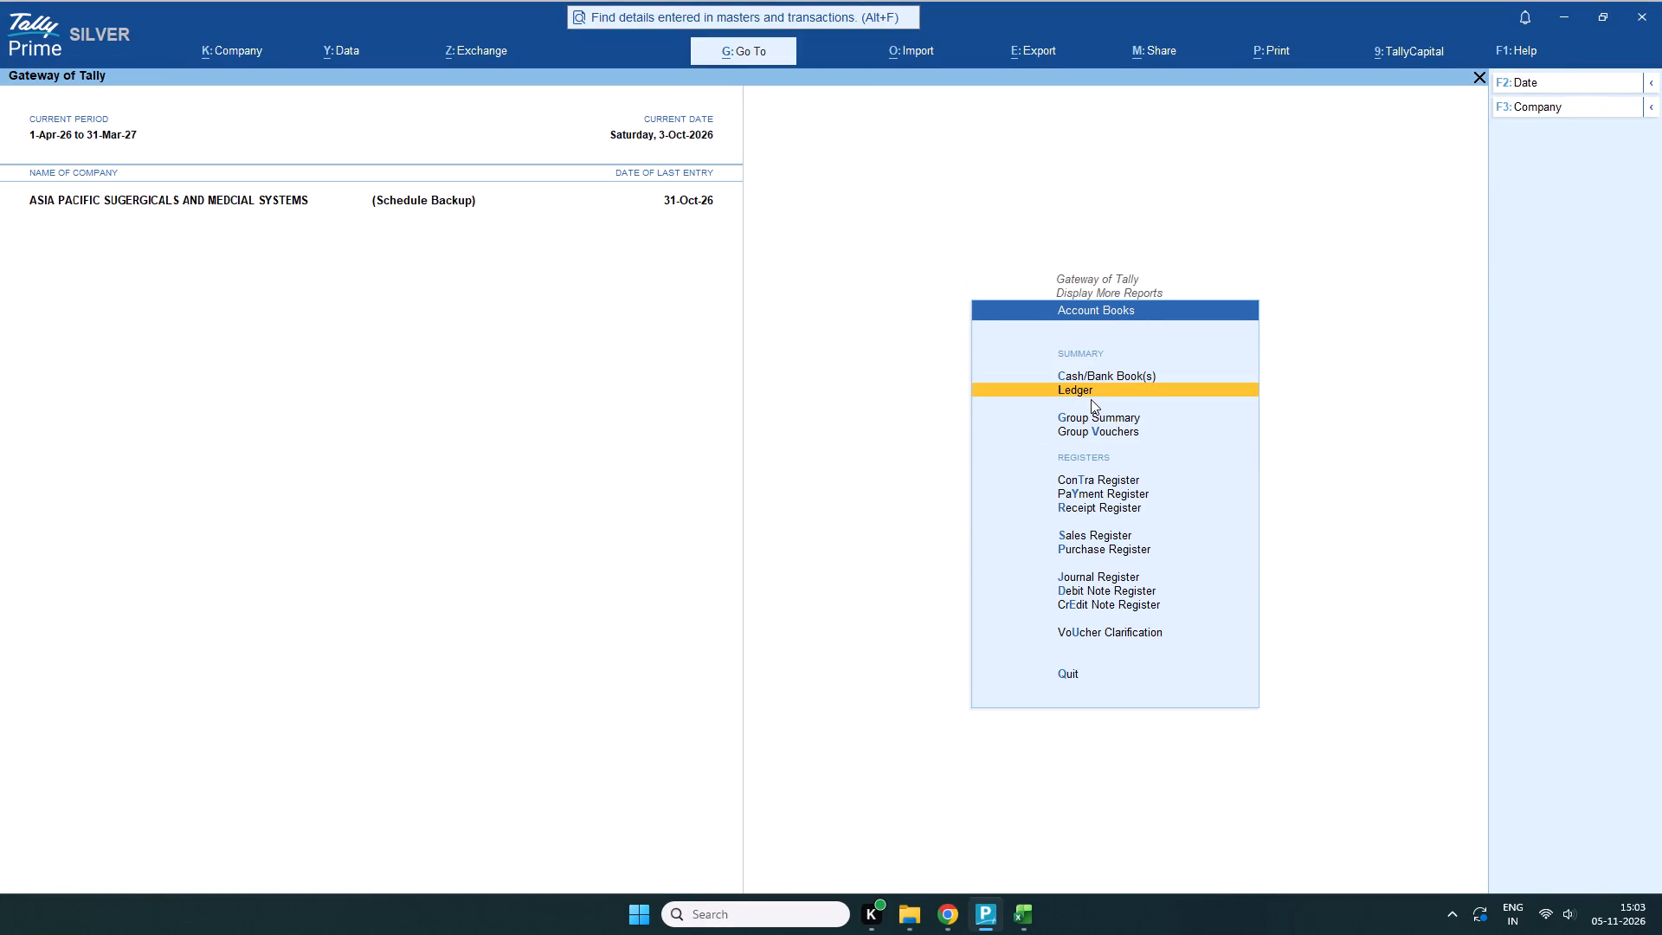
left_click(1082, 386)
left_click(699, 118)
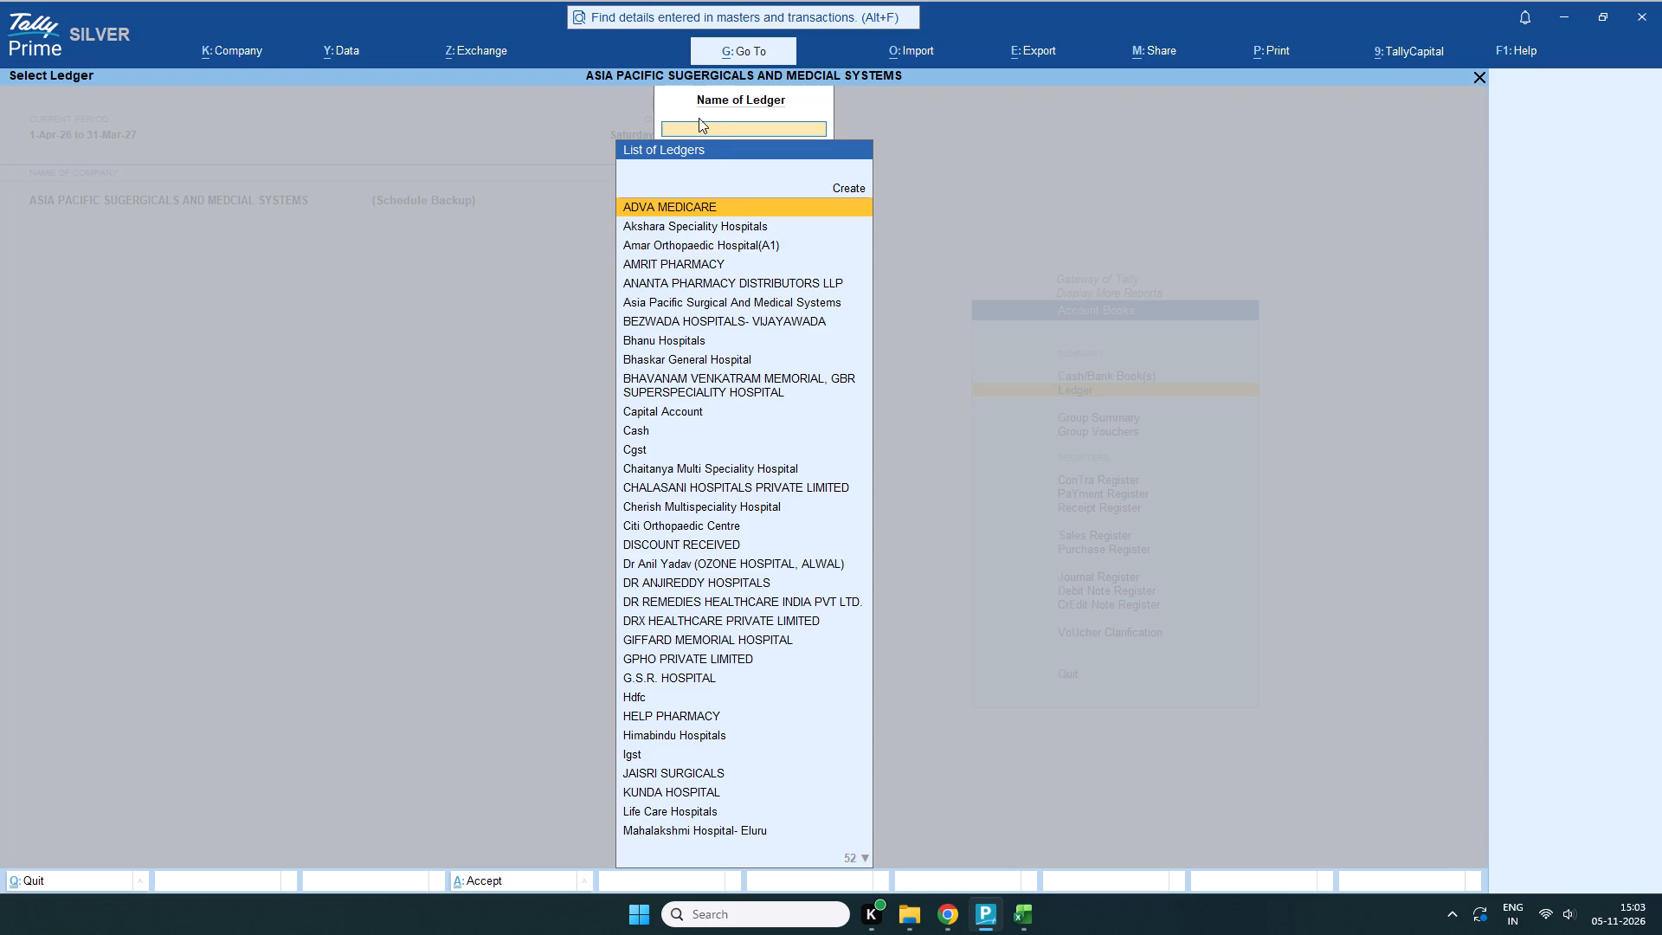
left_click(697, 122)
type("sen")
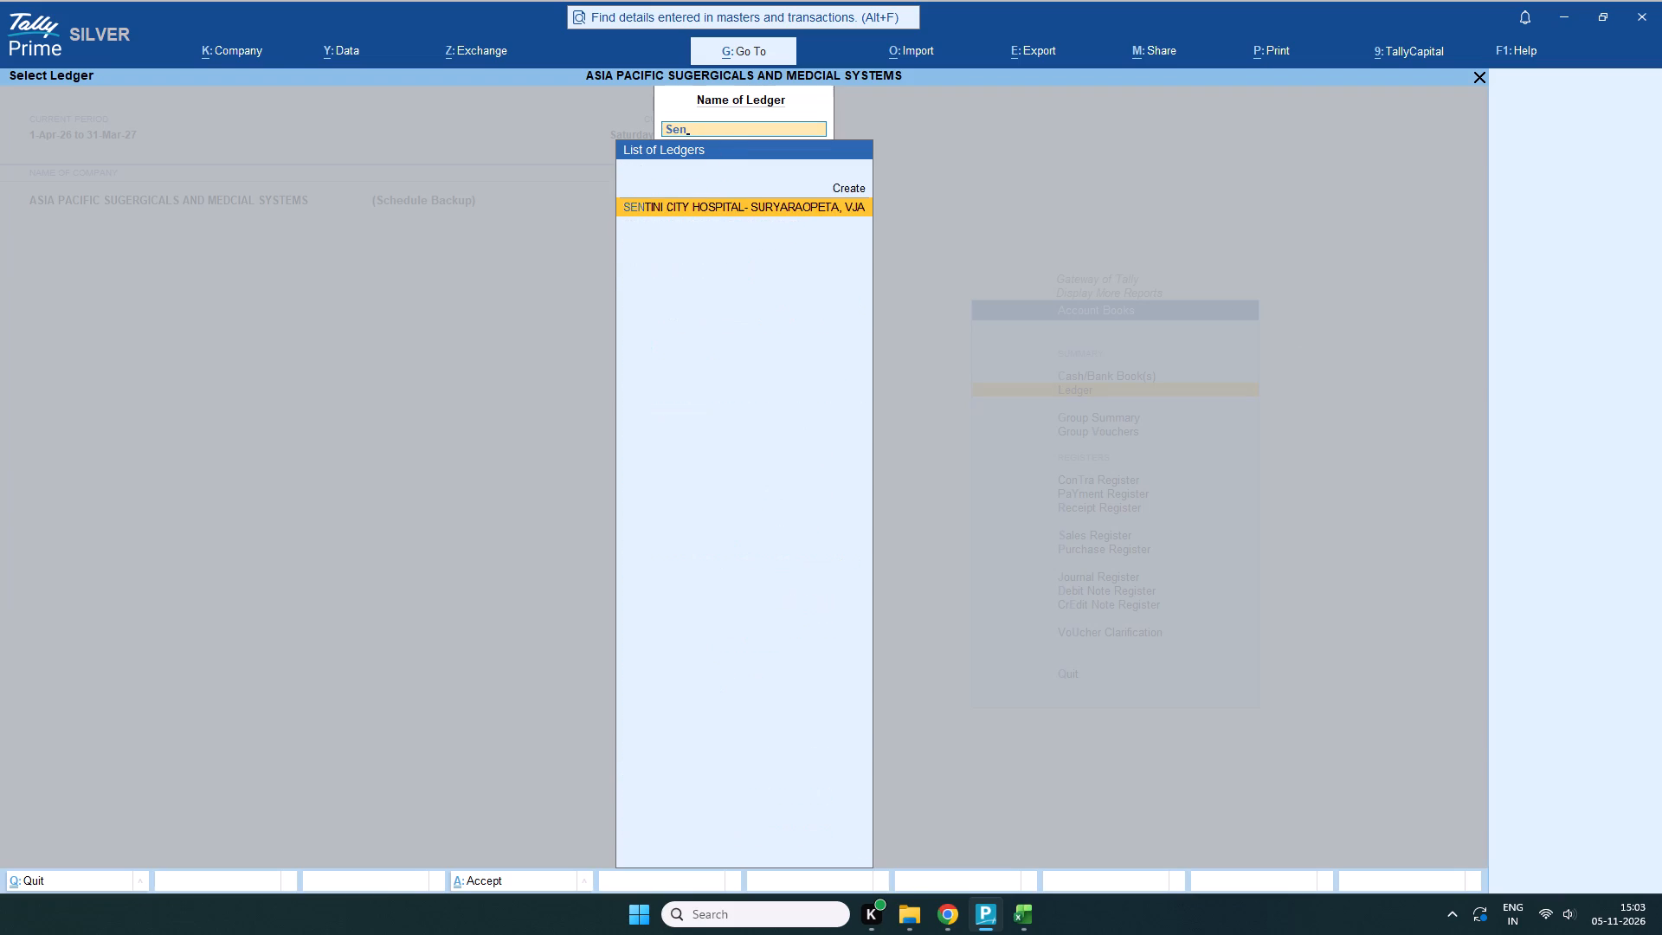
left_click(719, 194)
left_click(717, 204)
double_click(717, 204)
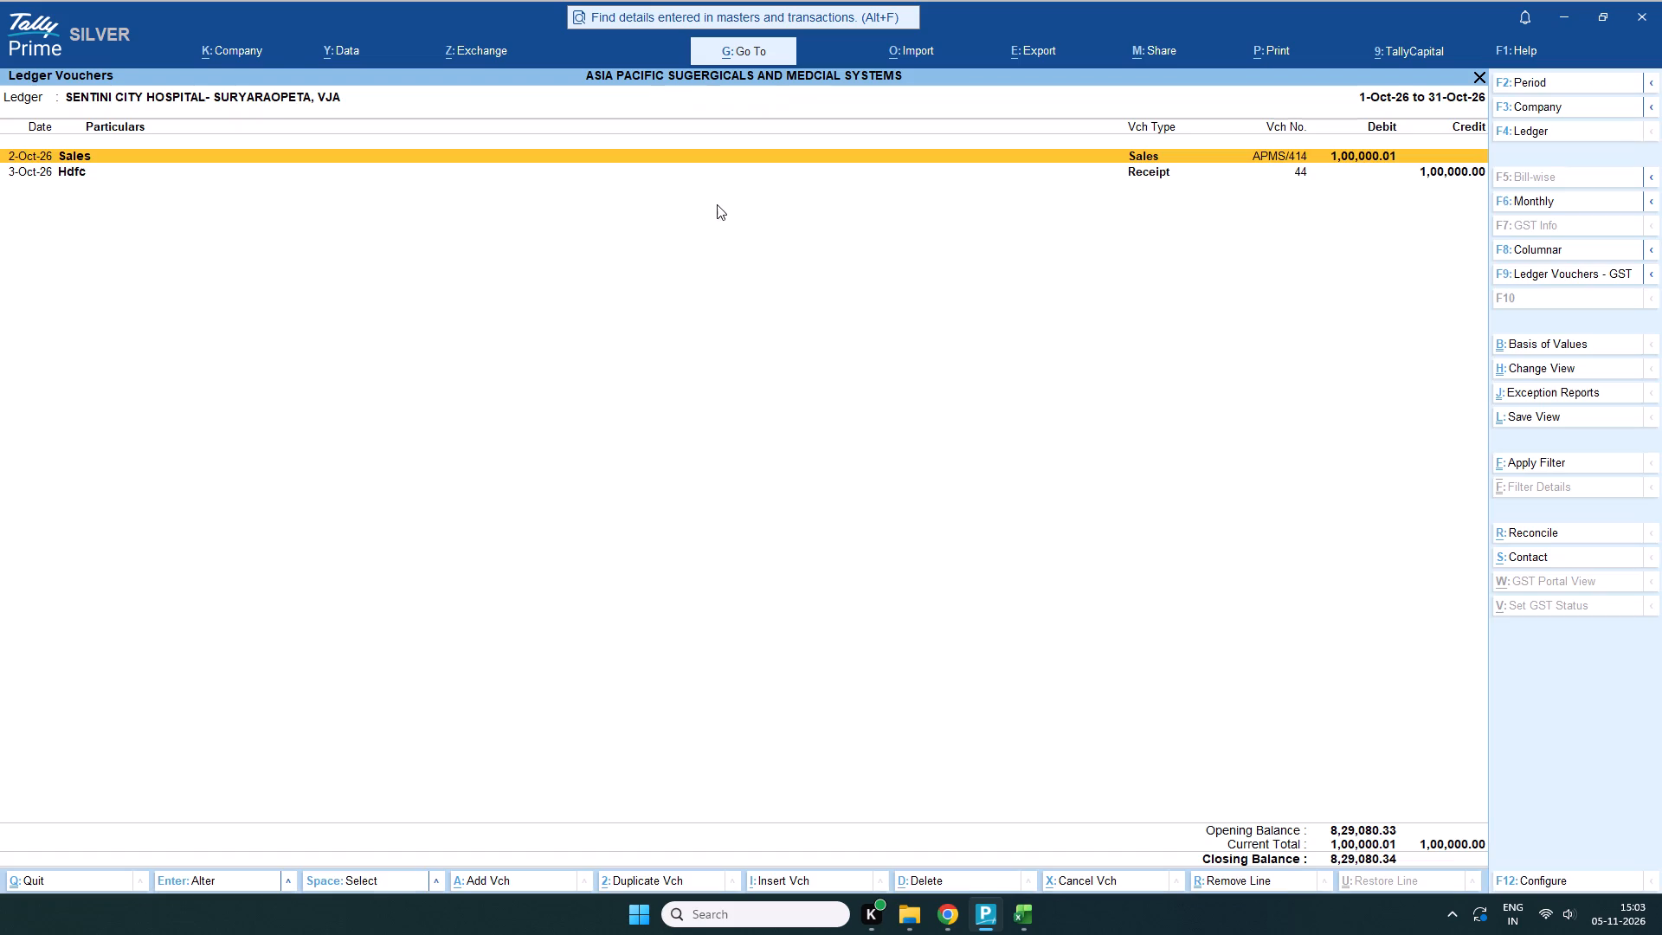
Set the ledger report's period to start from 01-02-2026, keeping the existing end date.
left_click(1542, 79)
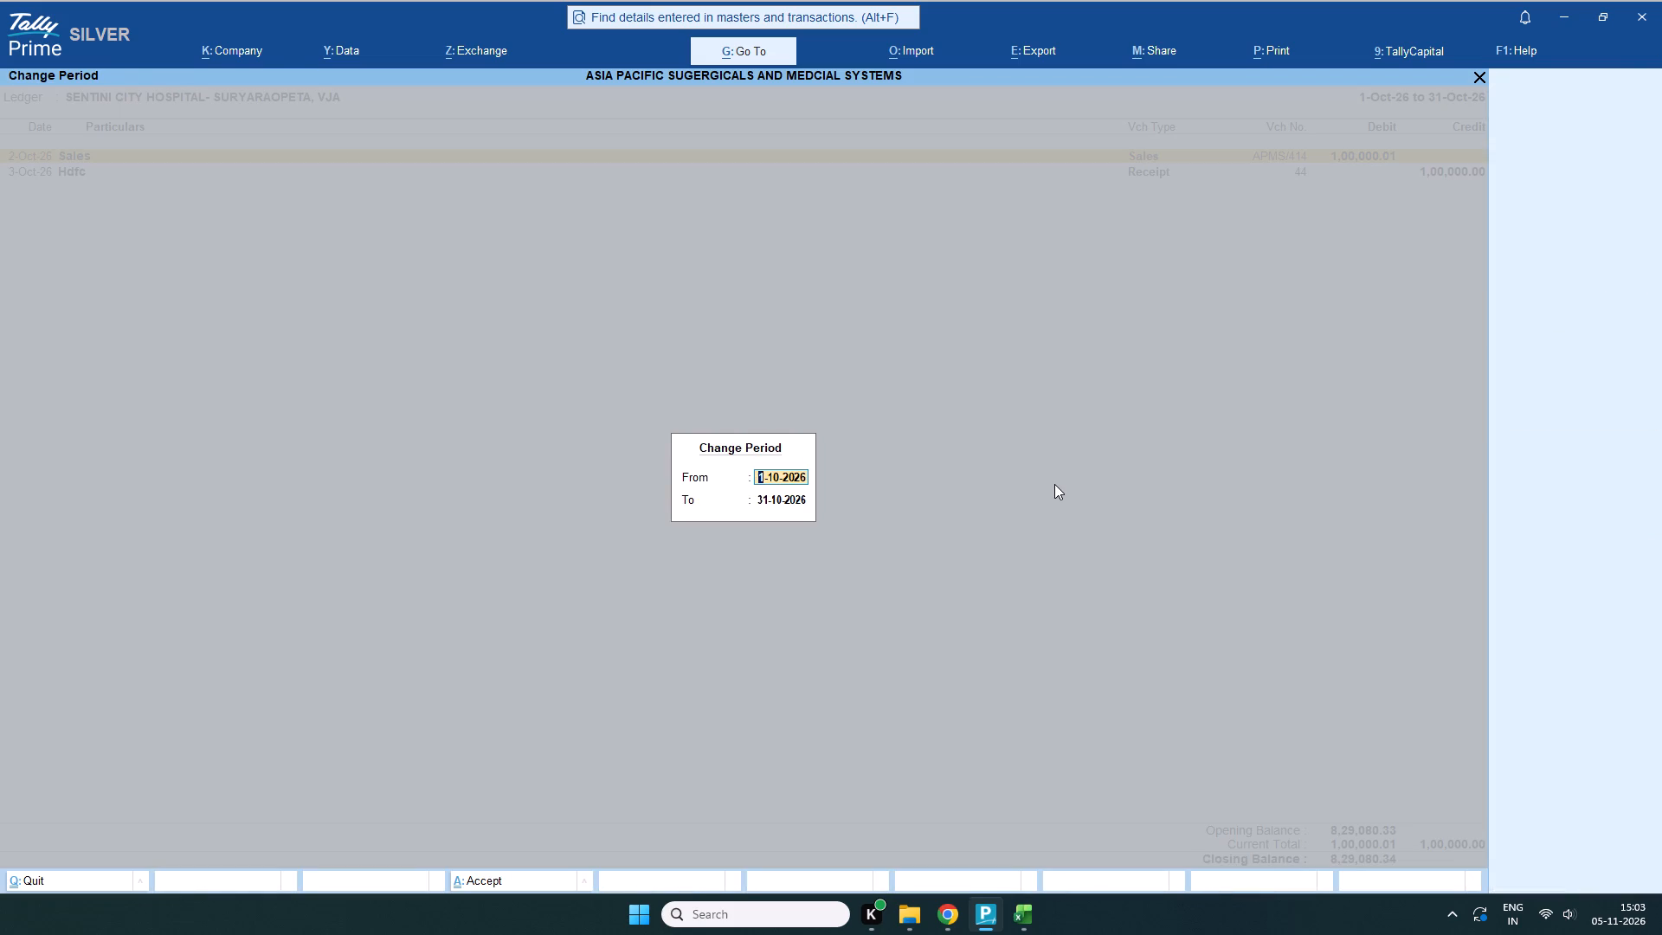
type("01-02-2026")
key("Return")
key("Return")
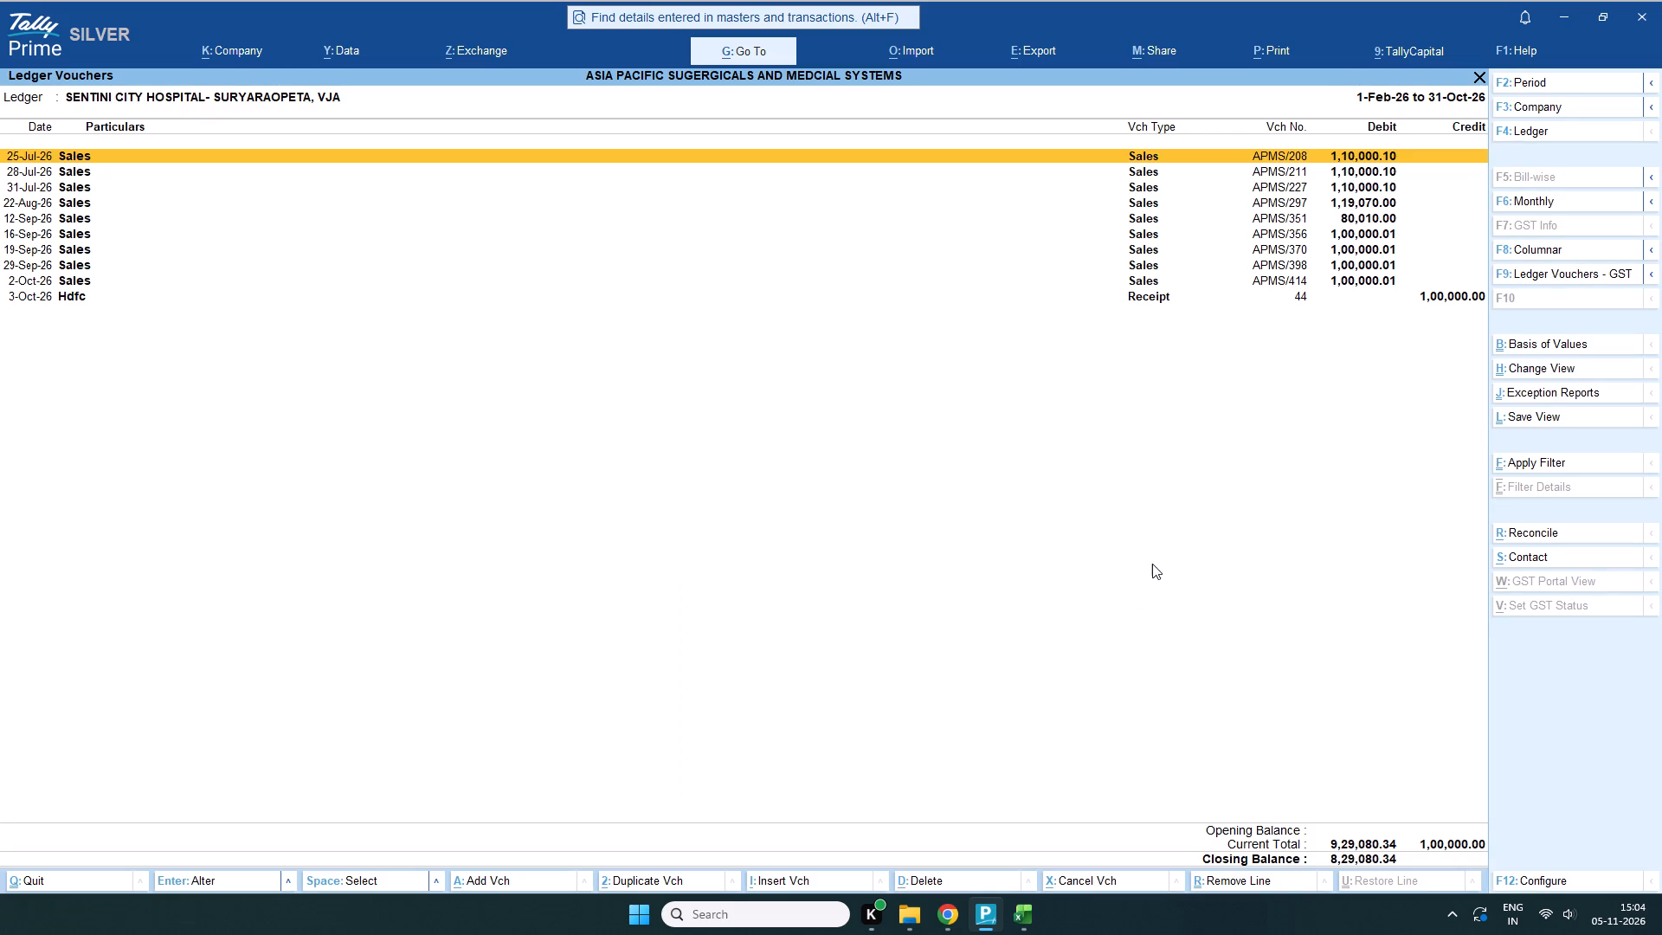
Print the current ledger report using Microsoft Print to PDF with the existing print settings.
left_click(1269, 40)
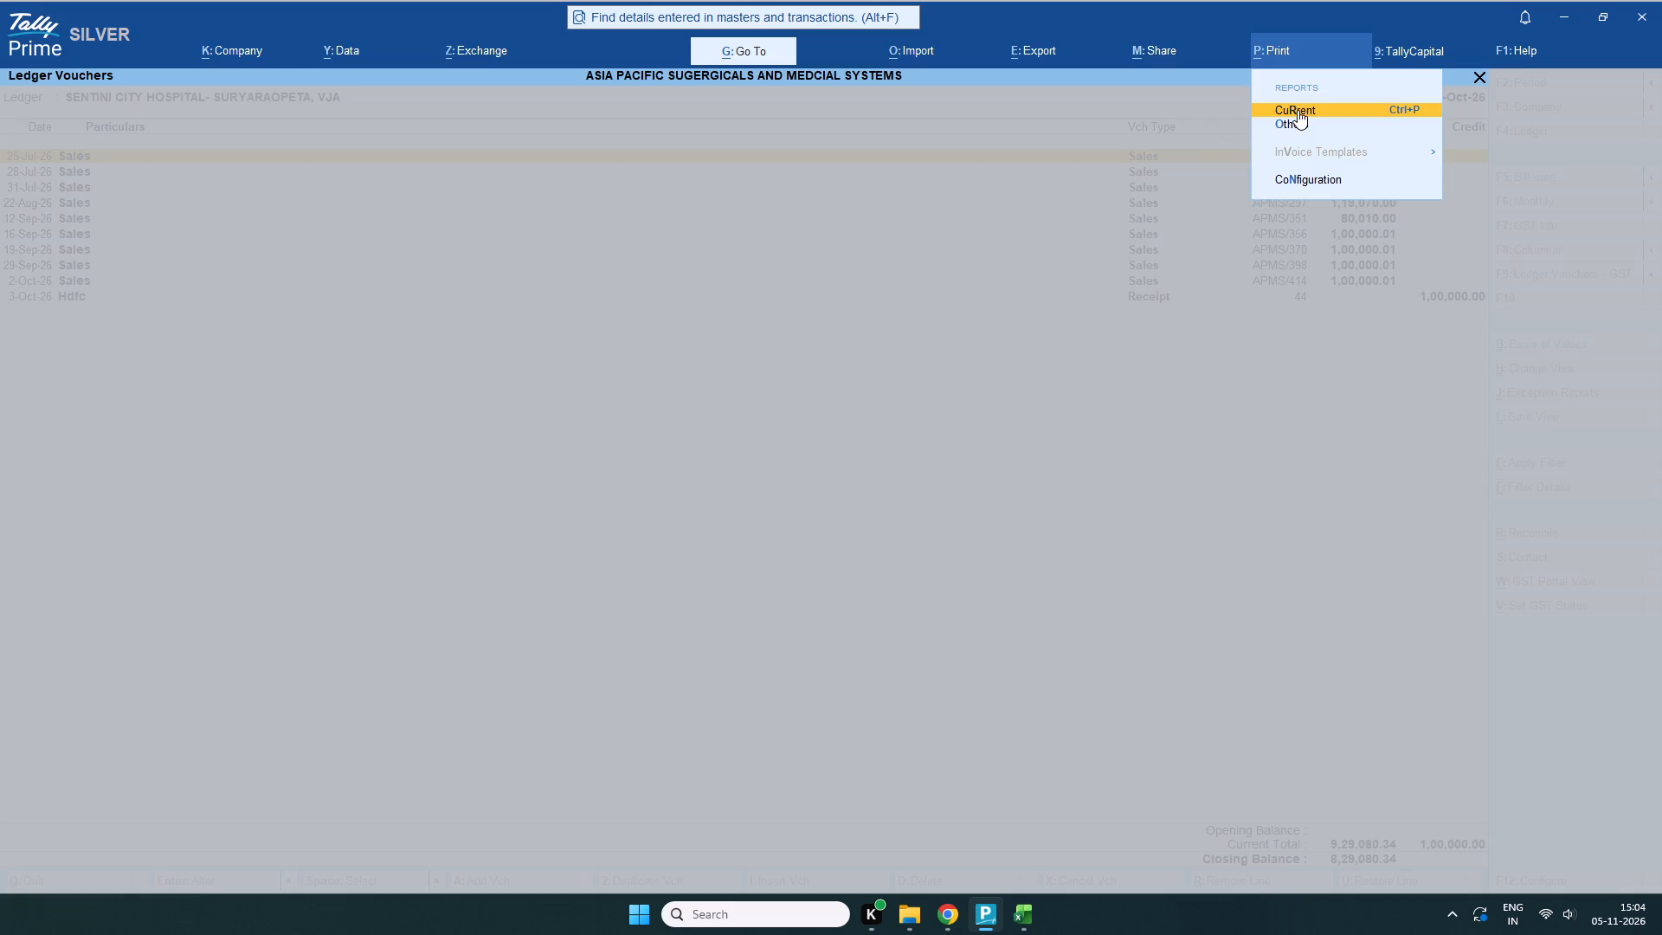
left_click(1304, 102)
left_click(1333, 112)
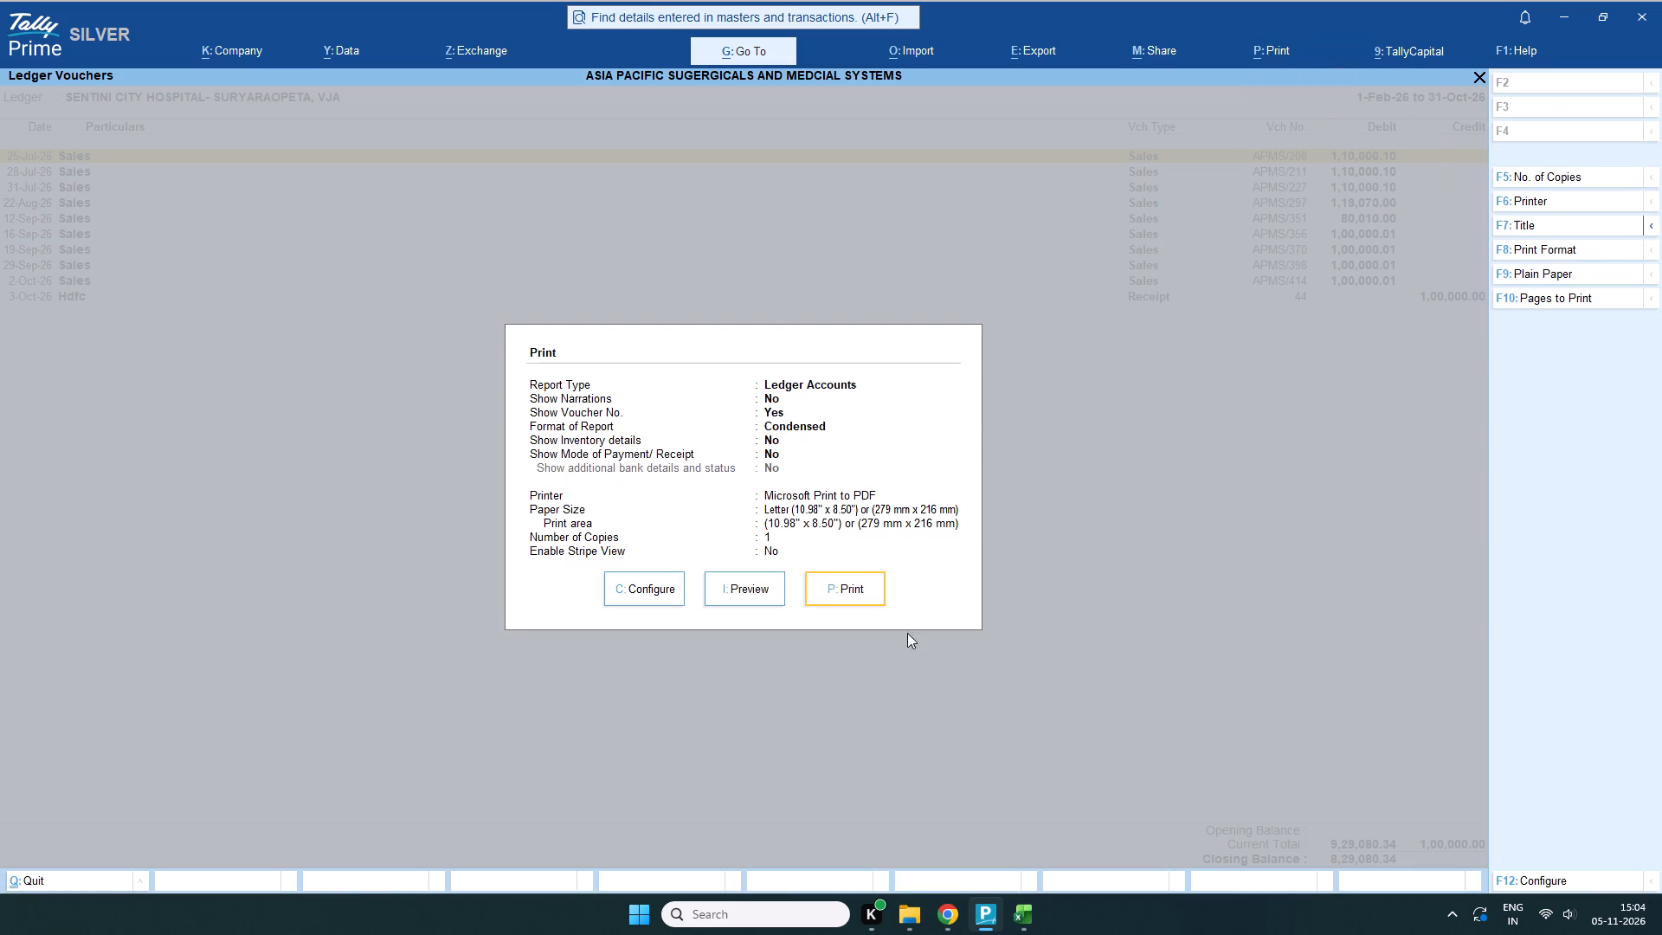
left_click(845, 584)
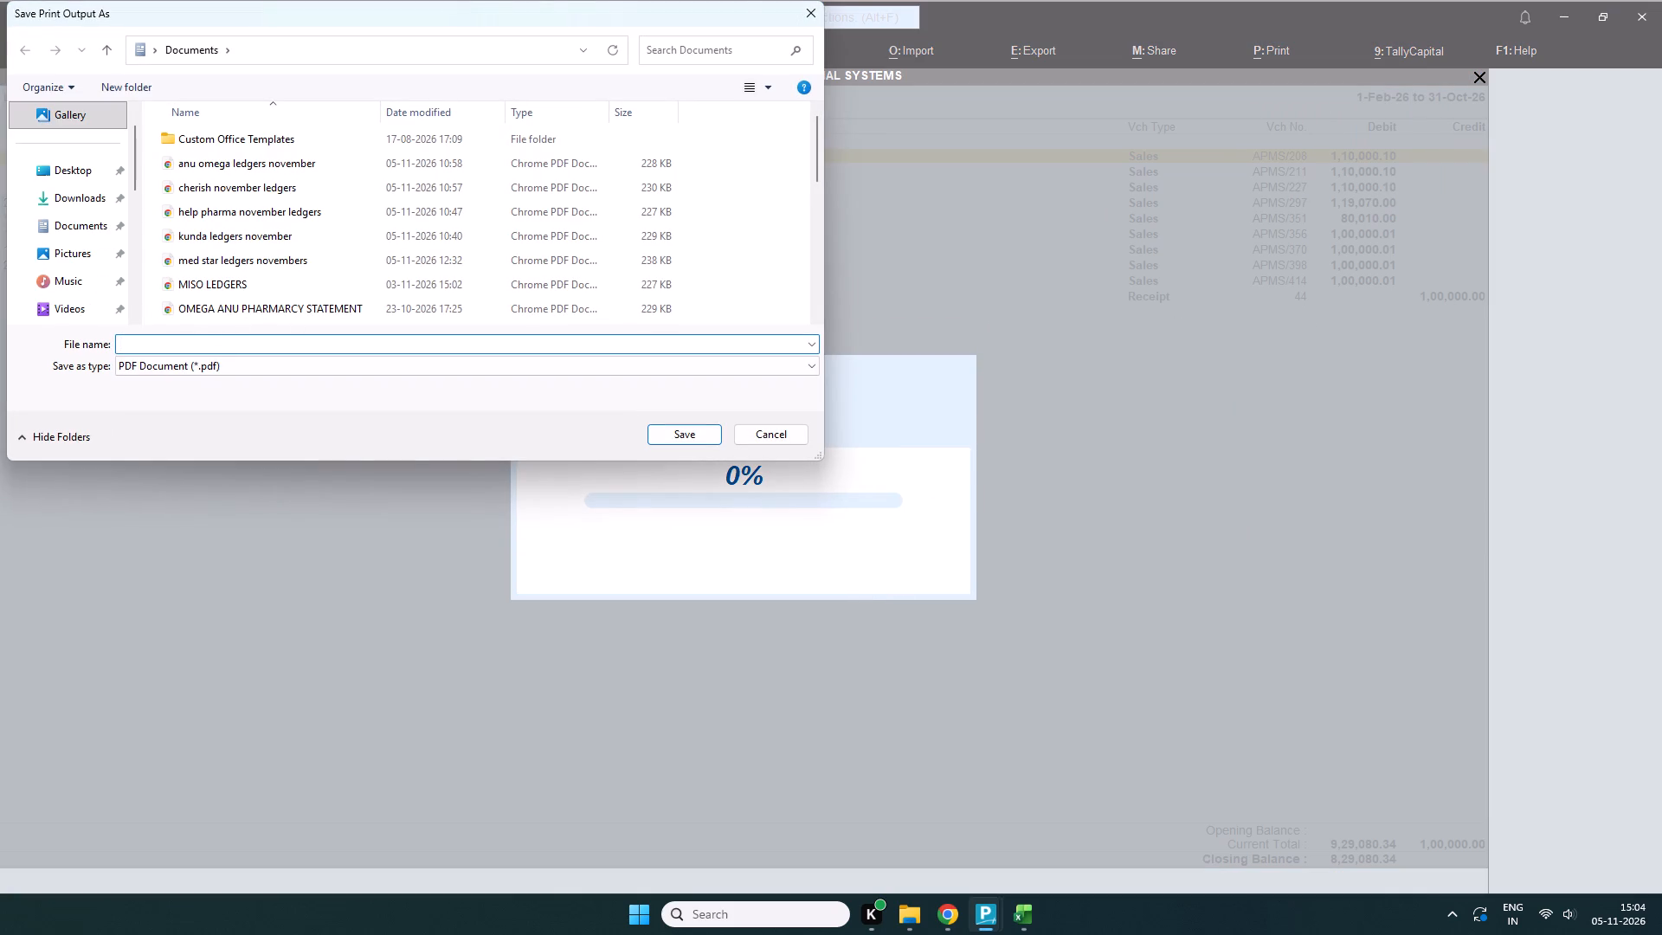
Save the printed ledger PDF in Documents as "sentinity ledgers latest november".
left_click(225, 345)
type("senti")
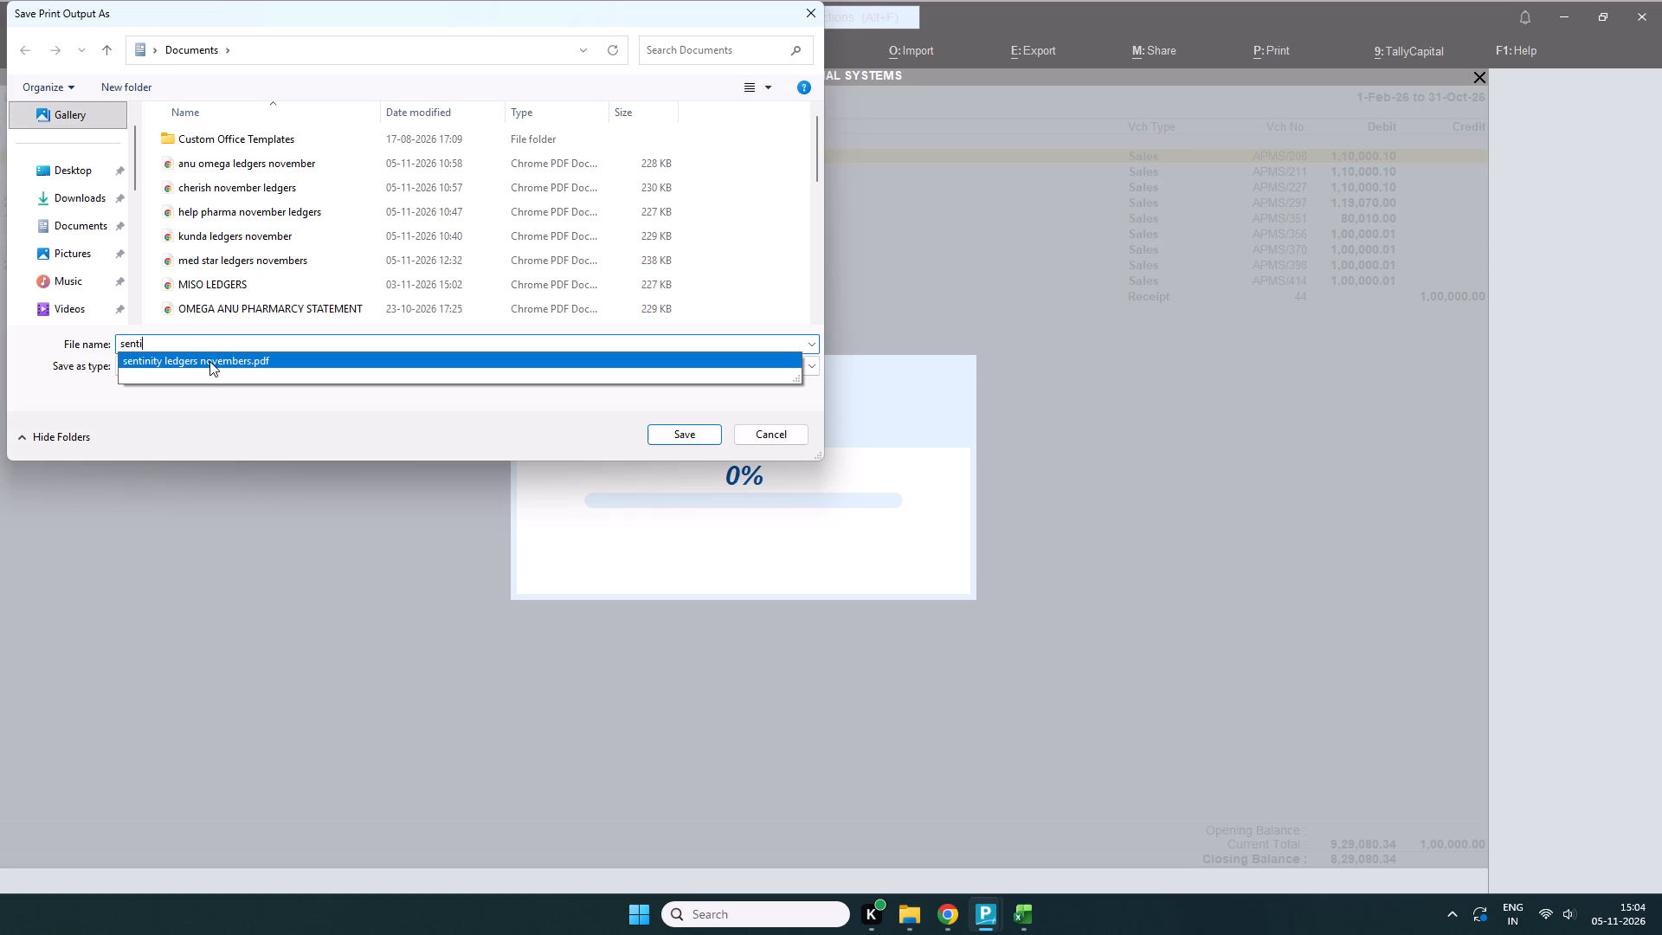
left_click(209, 361)
left_click(287, 337)
key("BackSpace")
key("BackSpace")
key("BackSpace")
key("BackSpace")
key("BackSpace")
key("BackSpace")
key("BackSpace")
key("BackSpace")
key("BackSpace")
key("BackSpace")
key("BackSpace")
key("BackSpace")
key("BackSpace")
key("BackSpace")
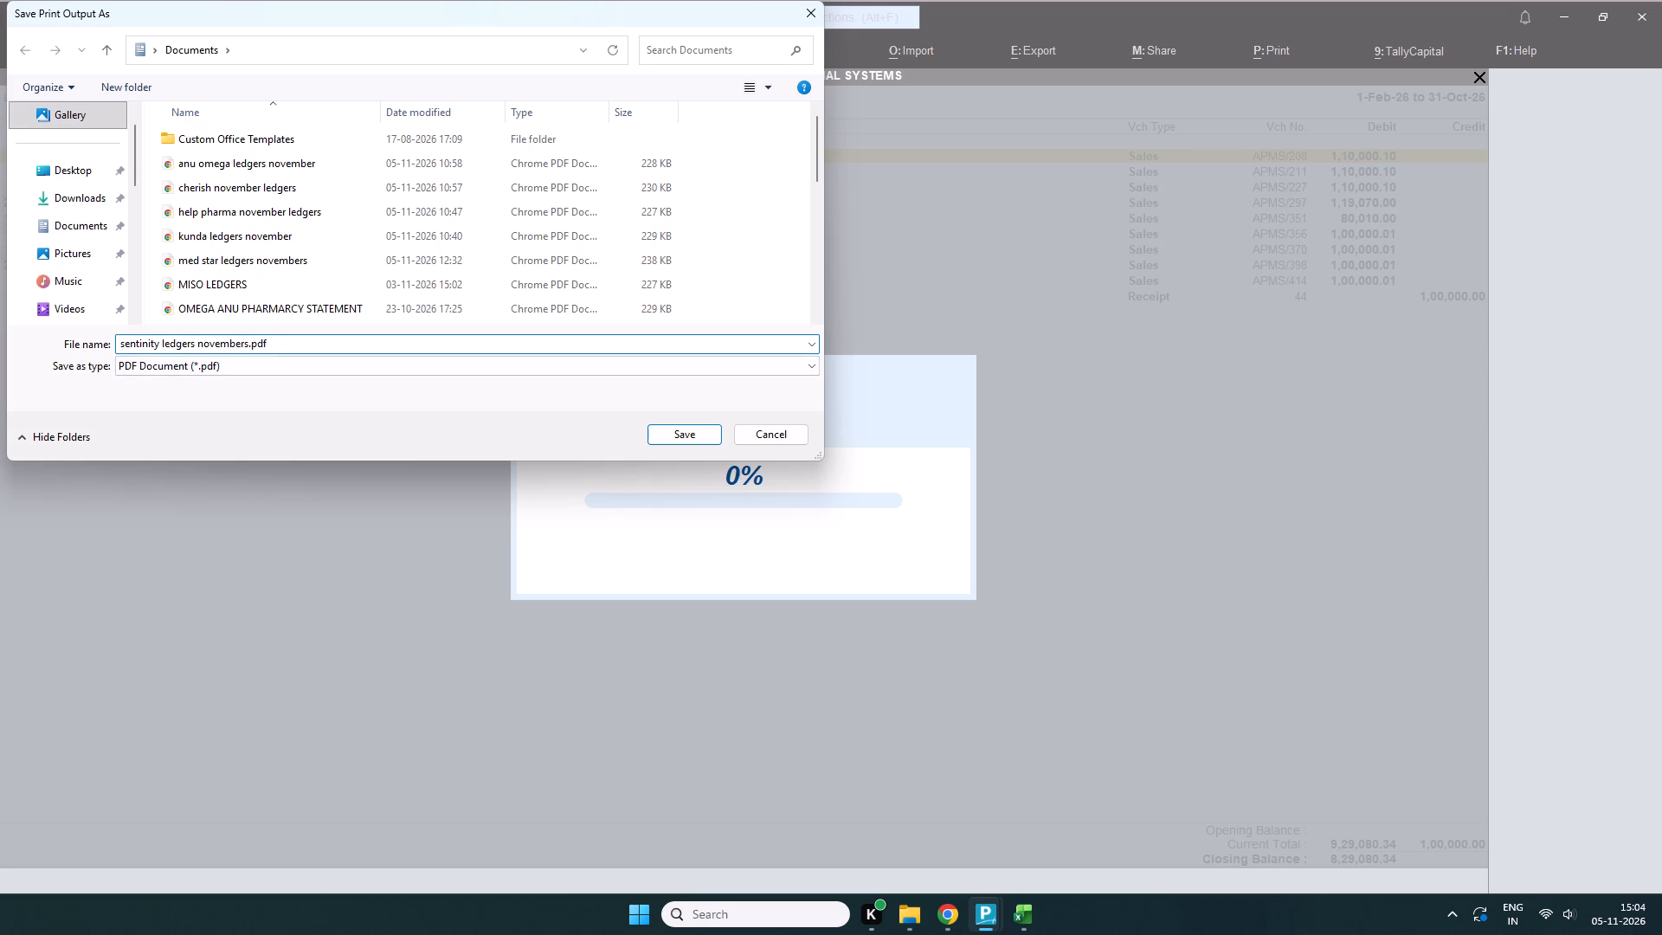
key("space")
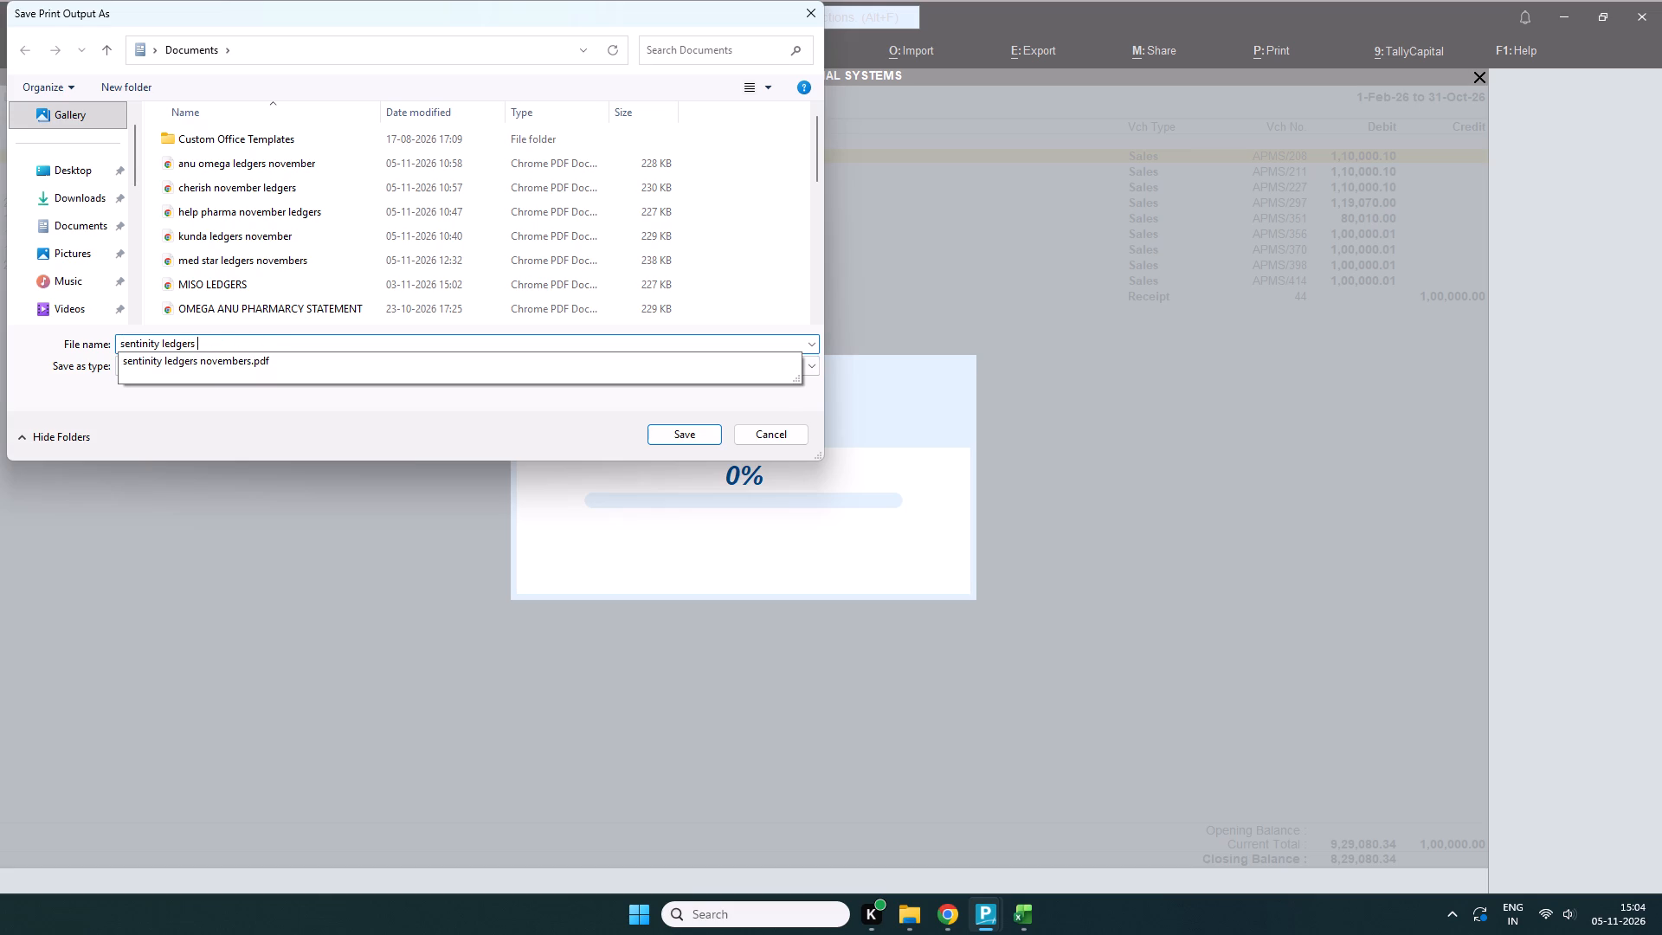
type("latesy")
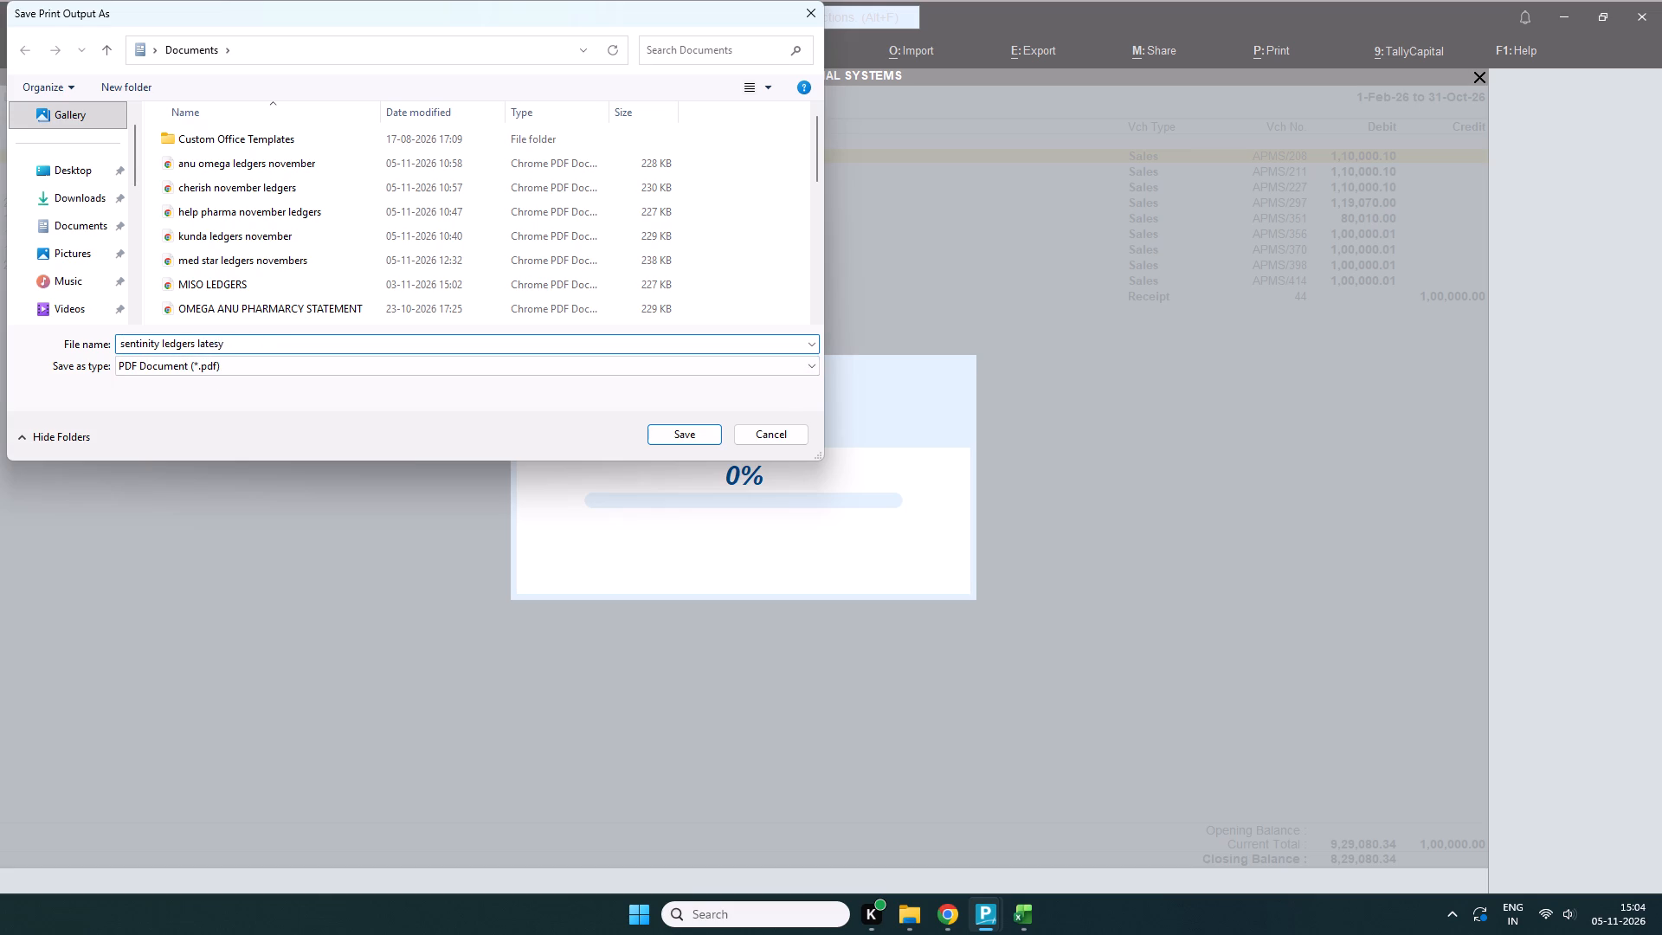
key("BackSpace")
key("BackSpace")
type("st november")
key("space")
left_click(658, 434)
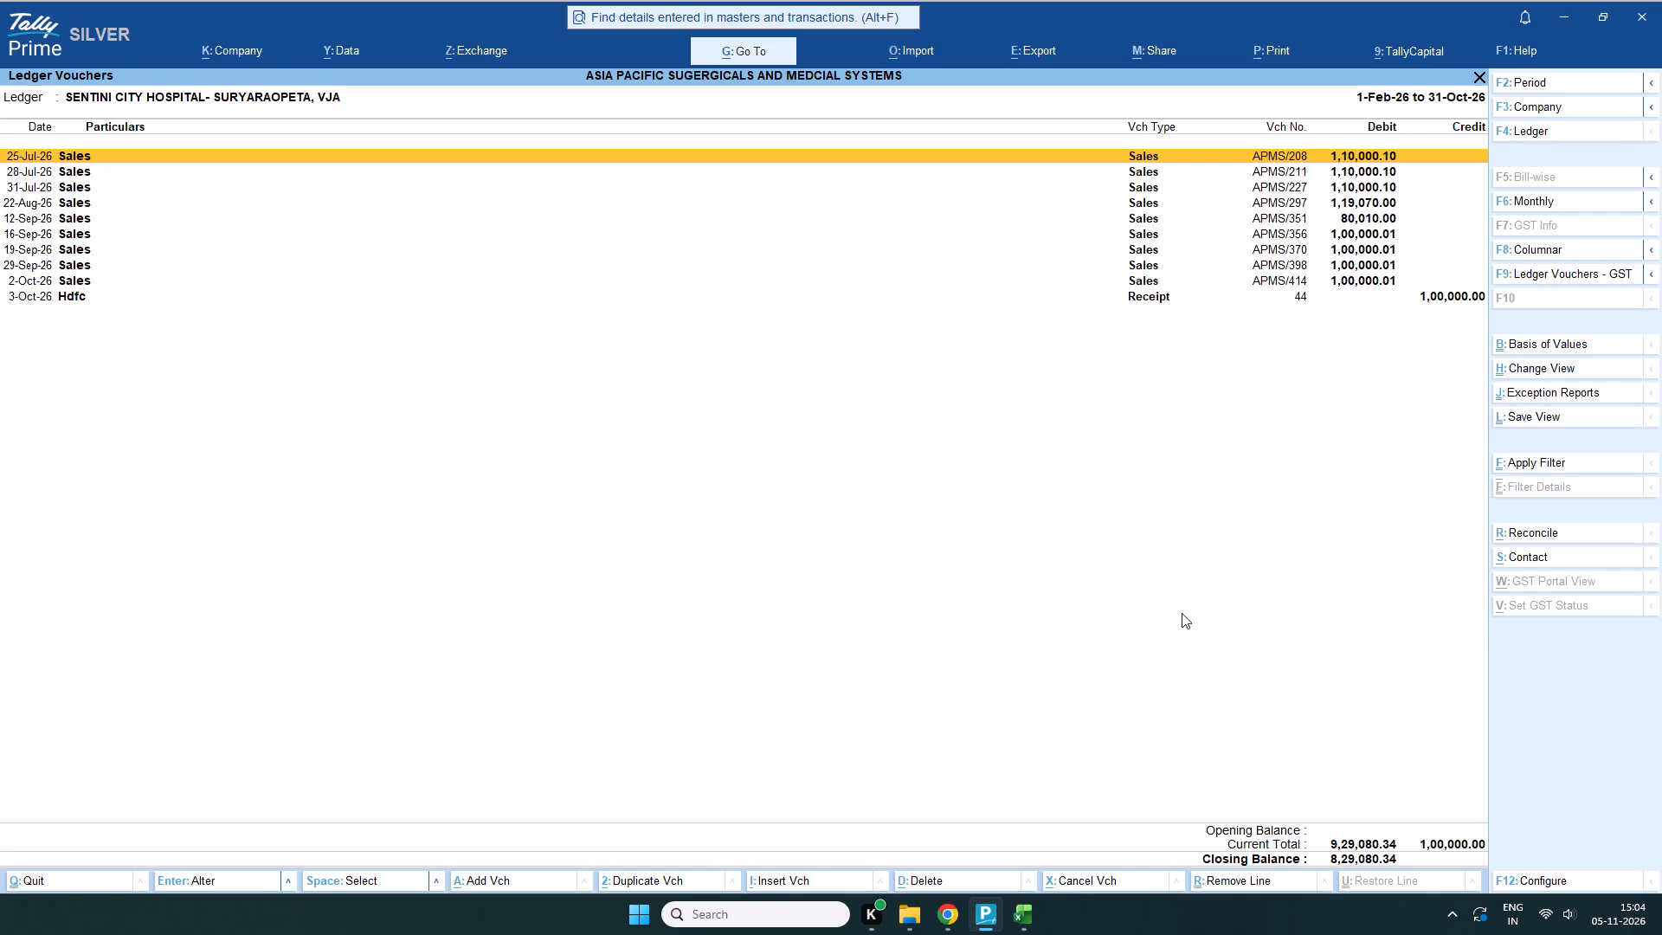
In File Explorer, copy the "sentinity ledgers latest november" PDF from Documents to the Asia Pacific (A:) drive.
left_click(918, 827)
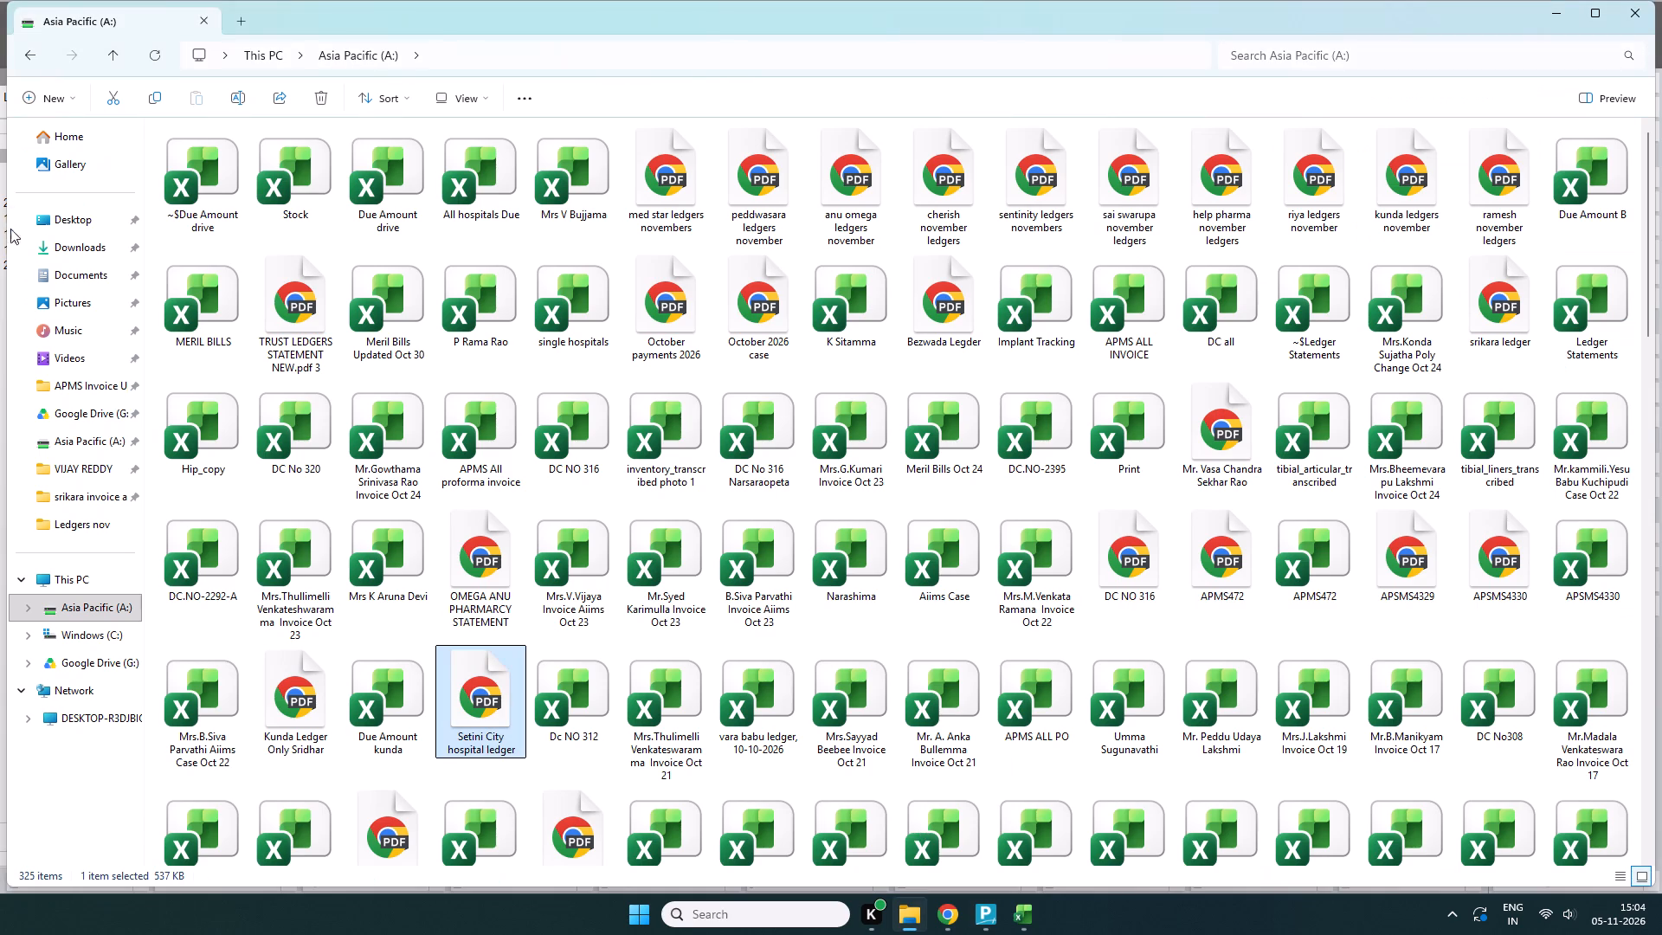
left_click(78, 255)
left_click(73, 269)
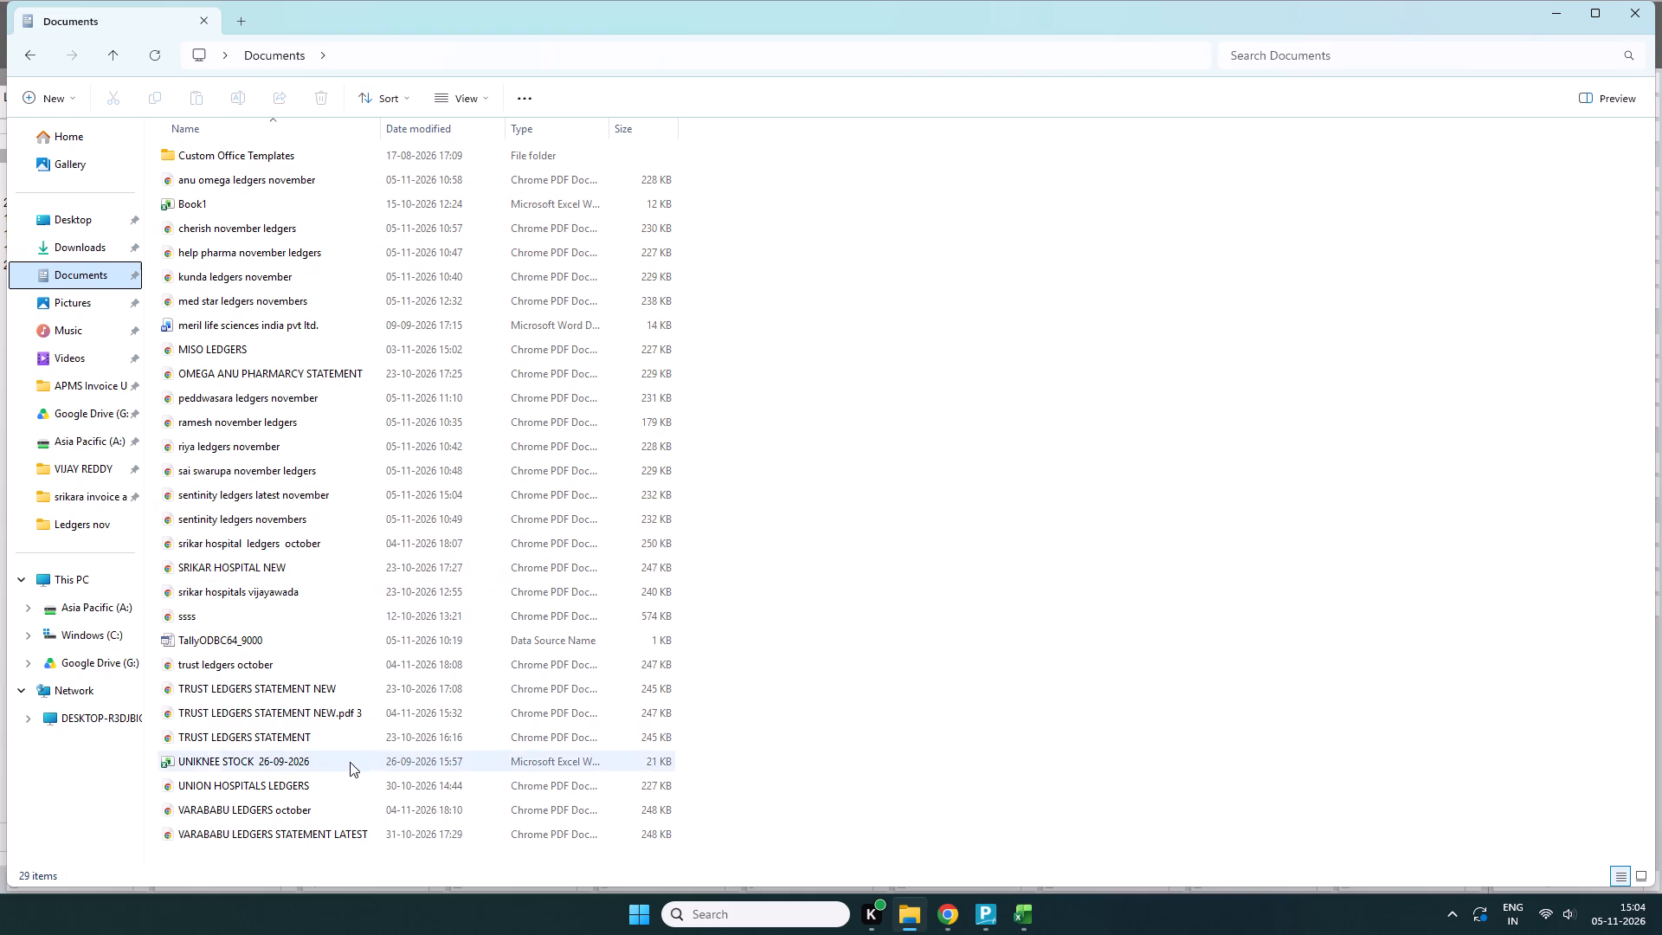
scroll(333, 635, "up", 5)
right_click(306, 502)
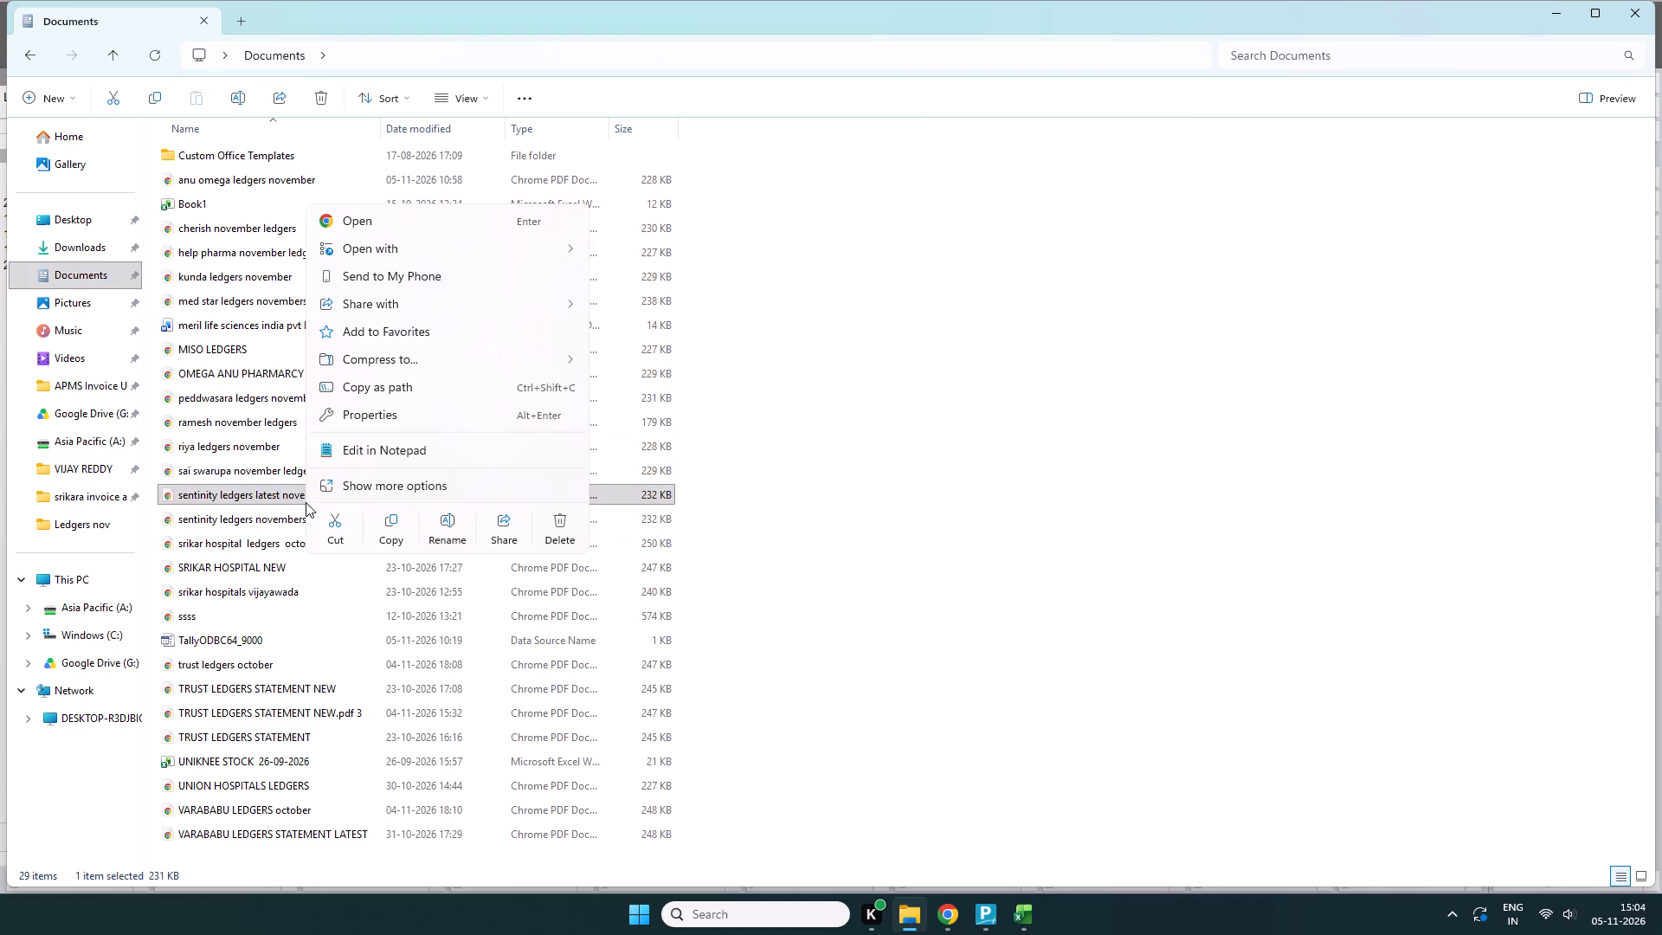
left_click(385, 529)
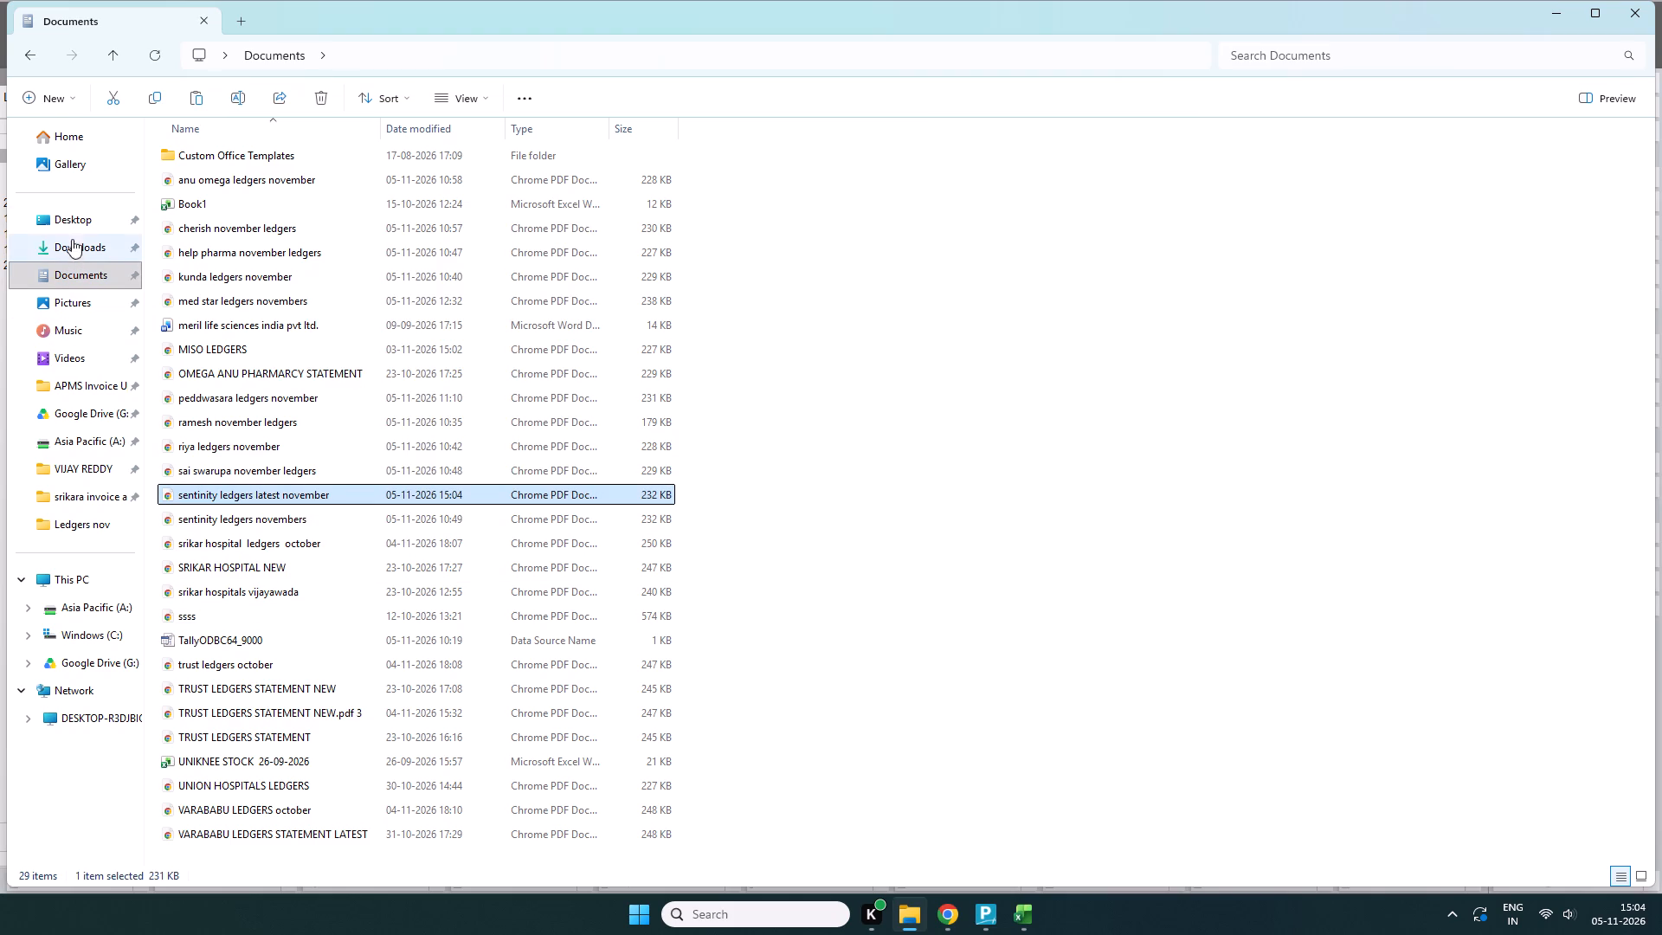
left_click(74, 223)
left_click(93, 611)
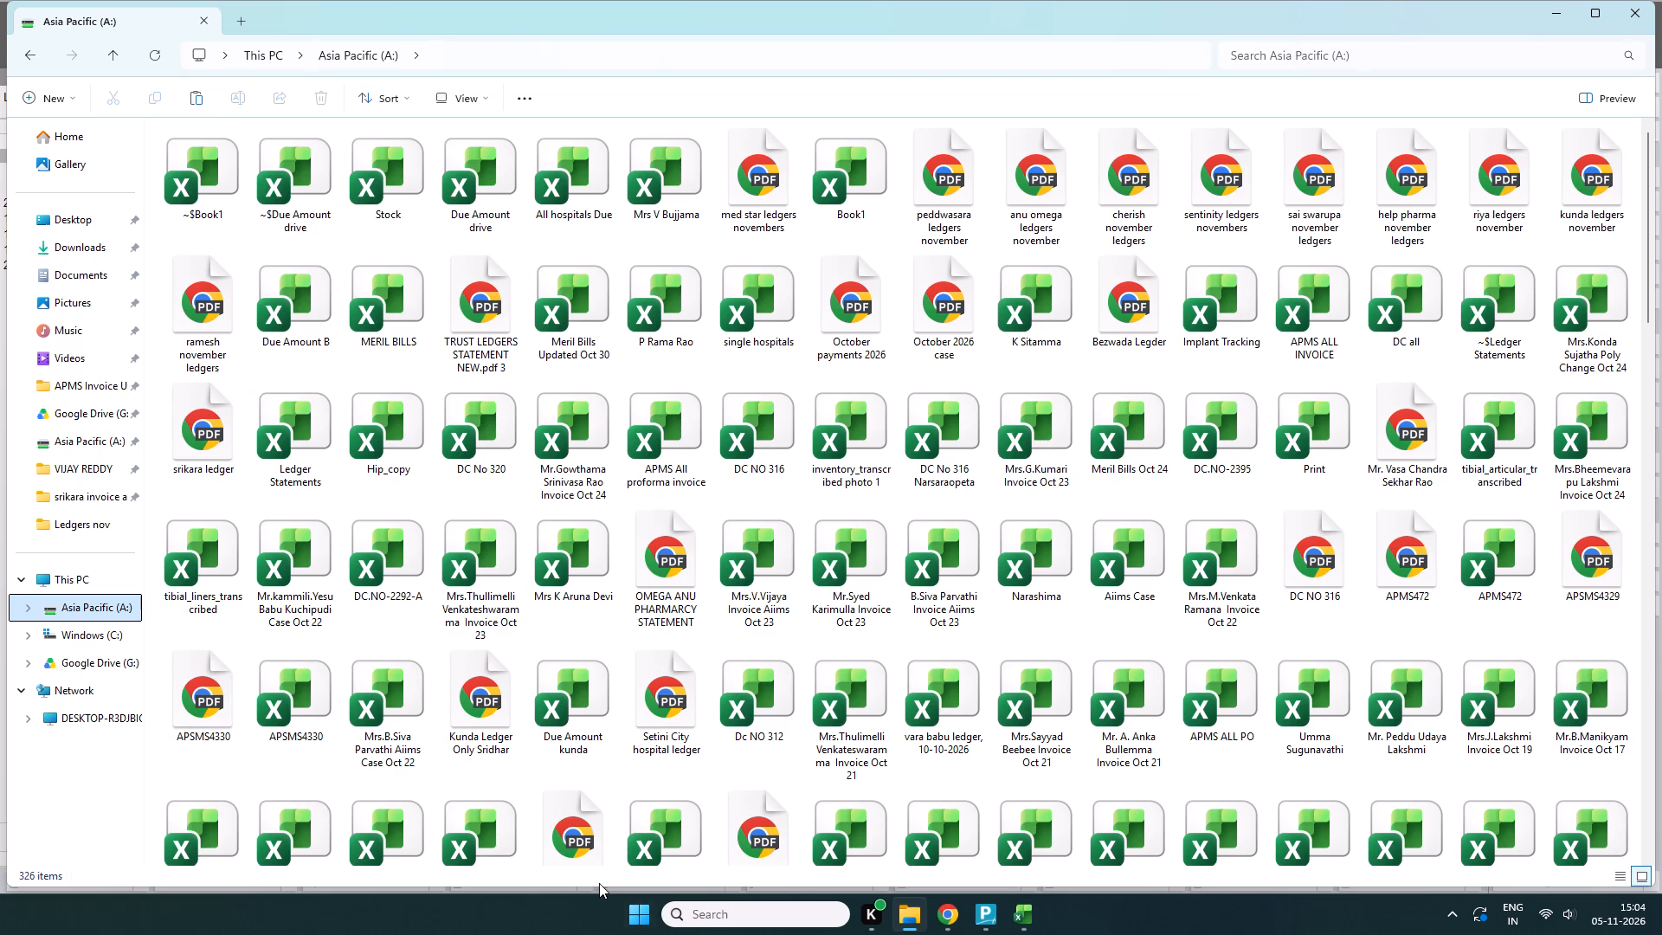
key("ctrl+v")
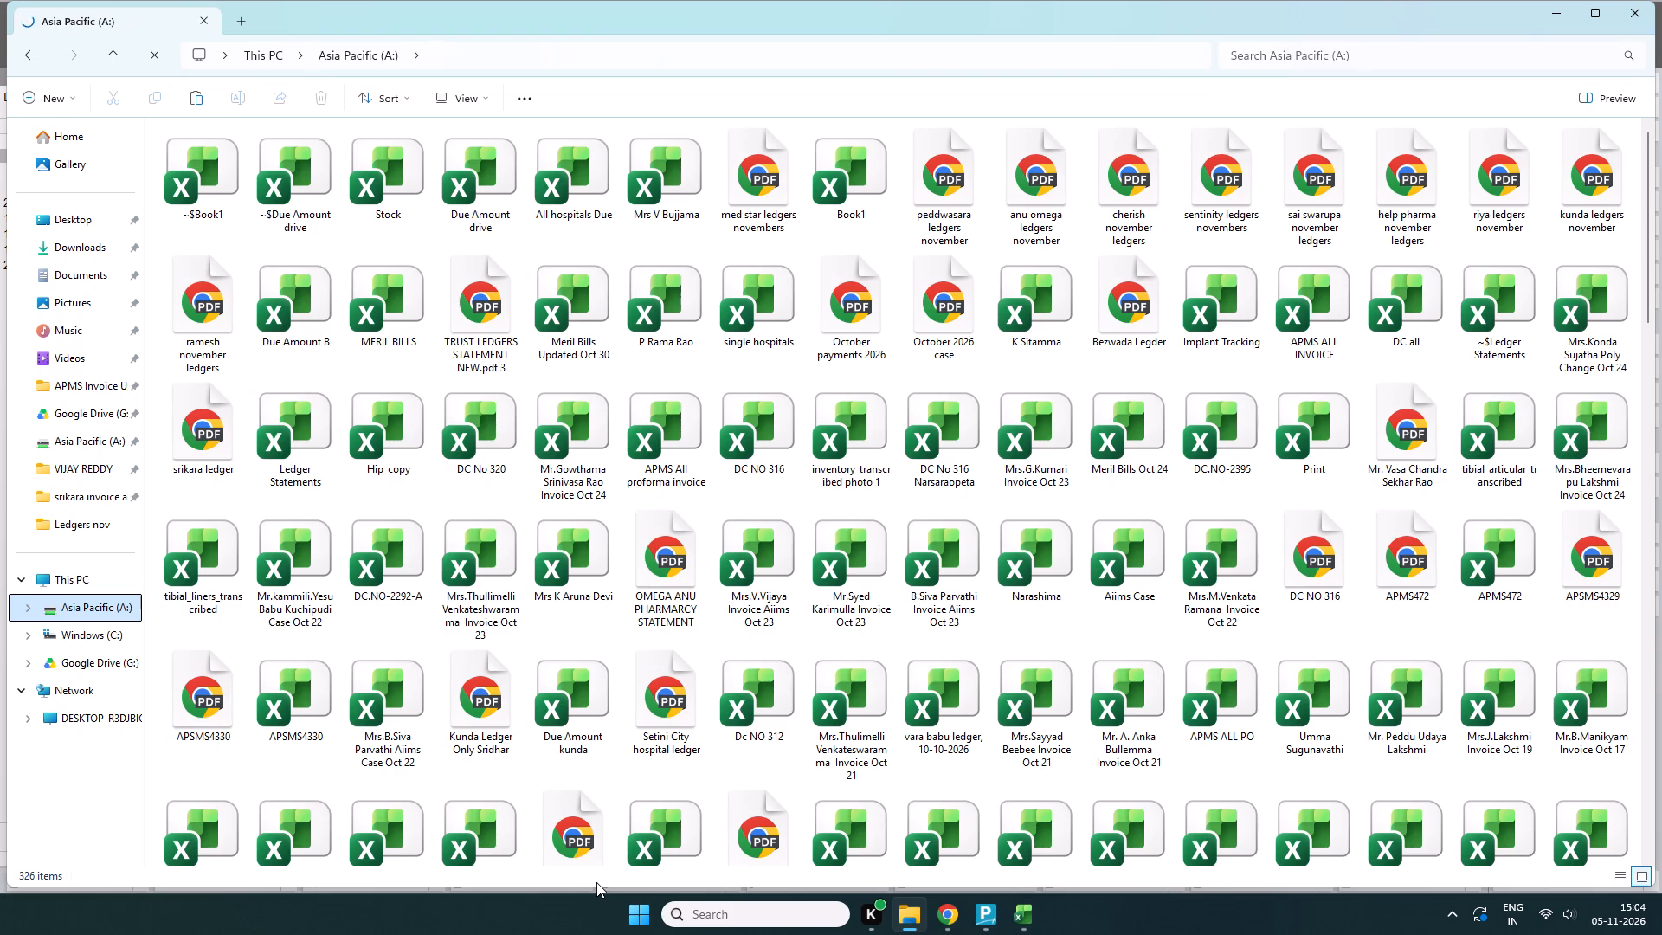
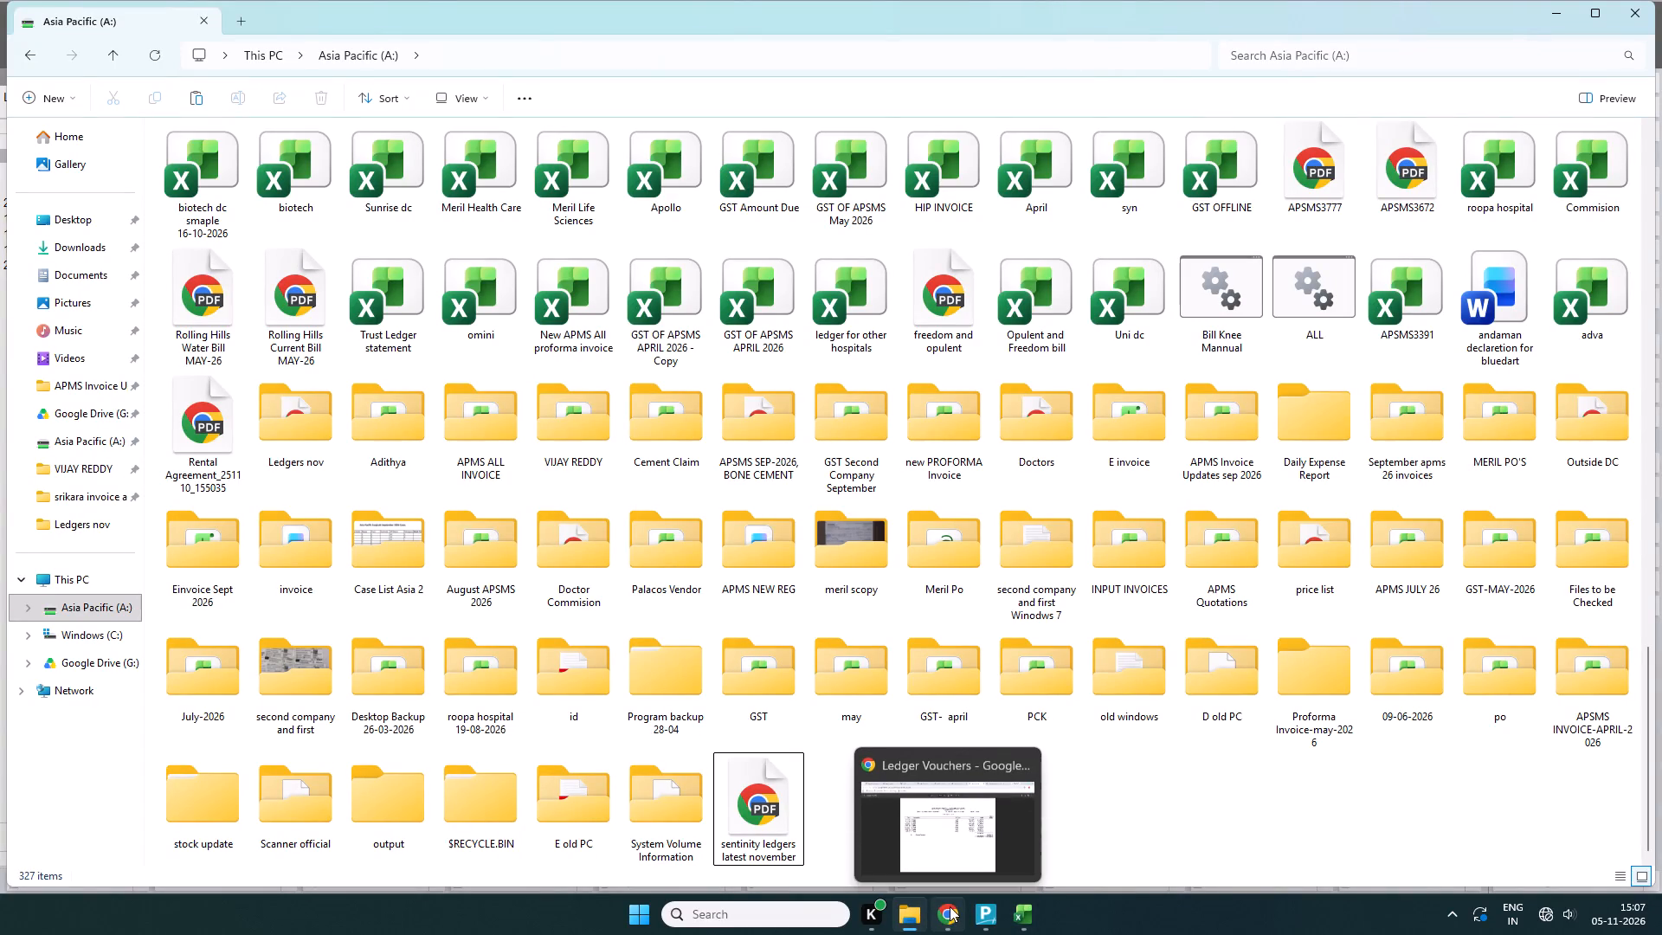
In TallyPrime, leave the Sentini City Hospital ledger report and open the ledger vouchers for UNION HOSPITALS-VIJAYAWADA.
left_click(995, 829)
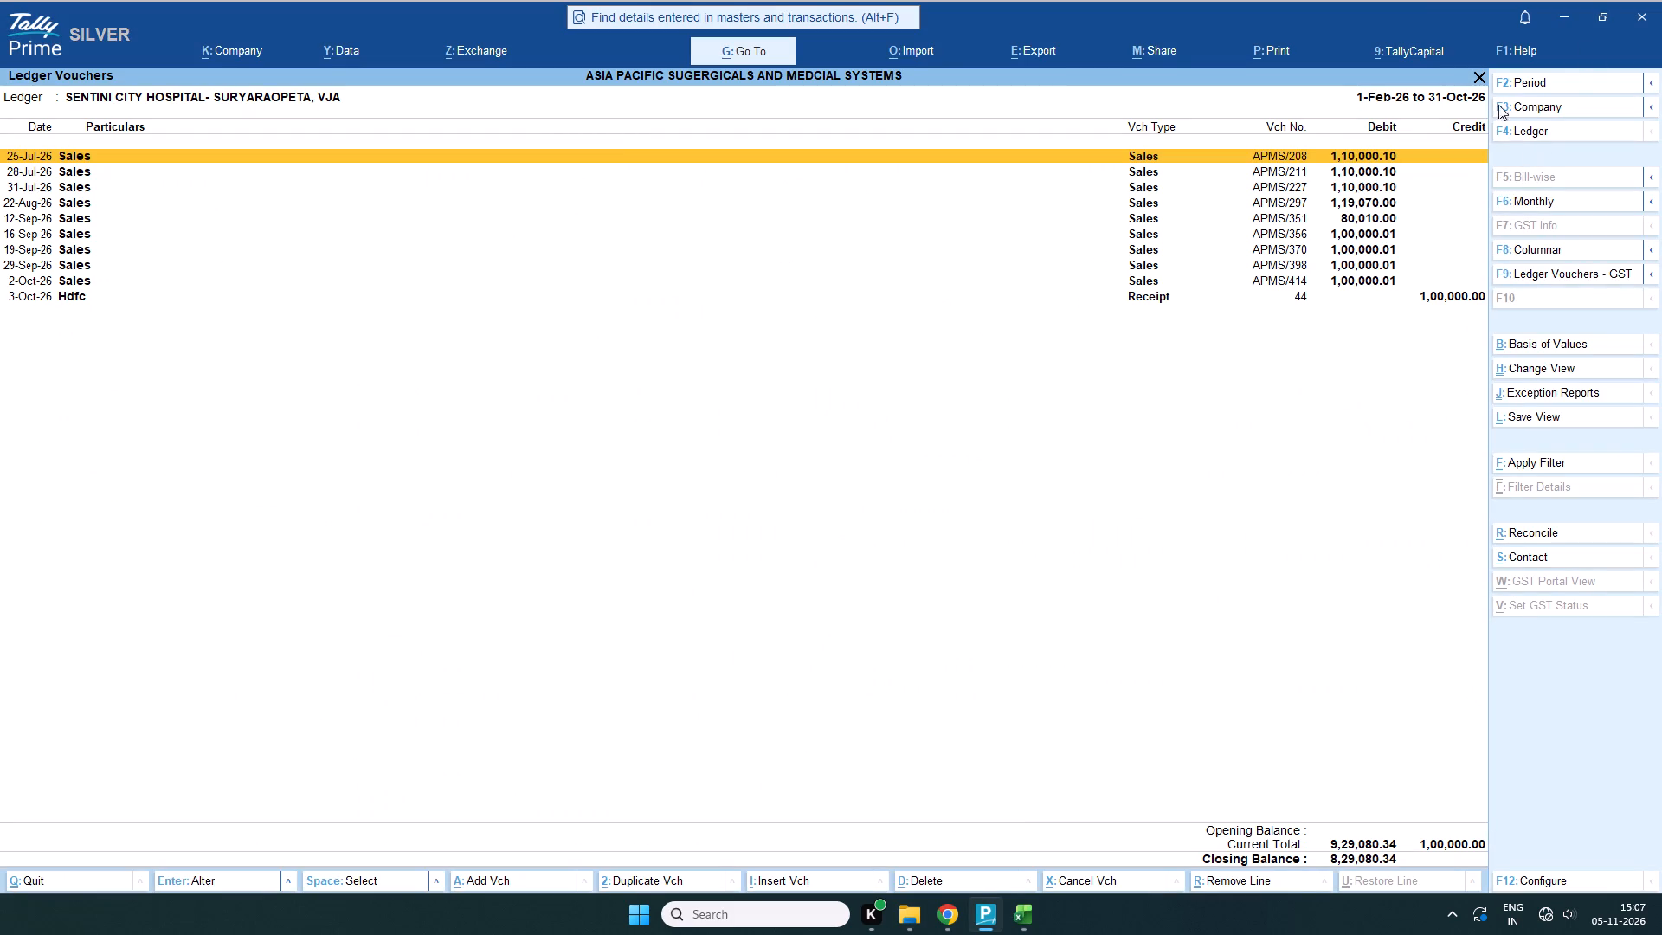
left_click(1478, 76)
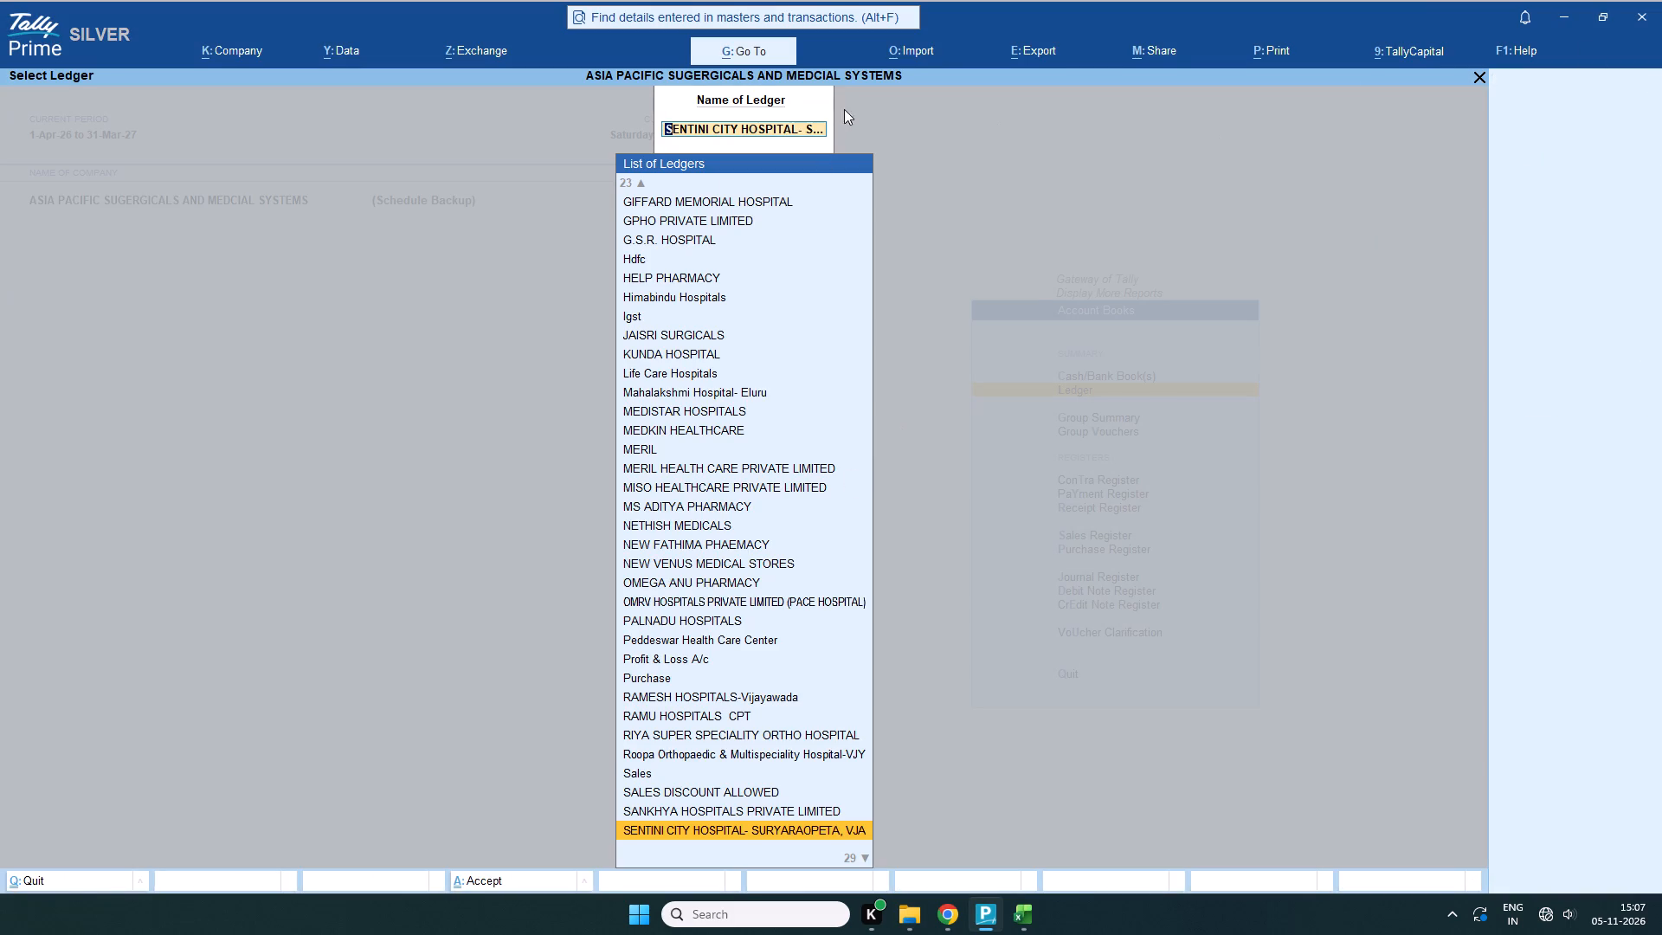
left_click(812, 125)
left_click_drag(819, 130, 587, 140)
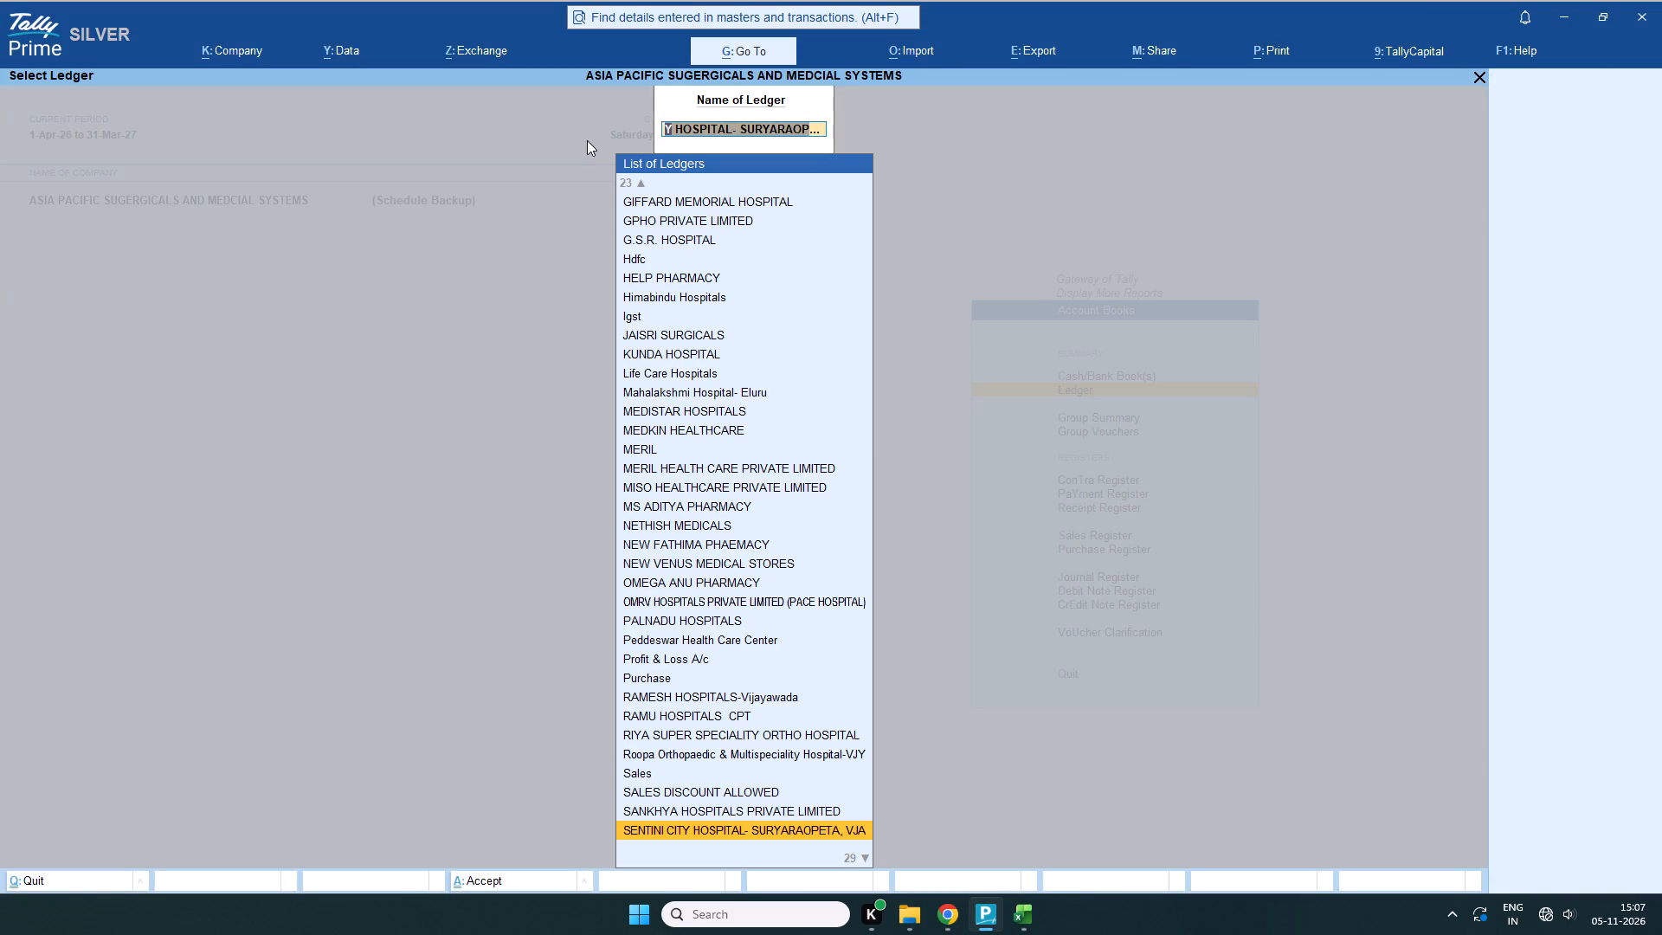
key("BackSpace")
type("unio")
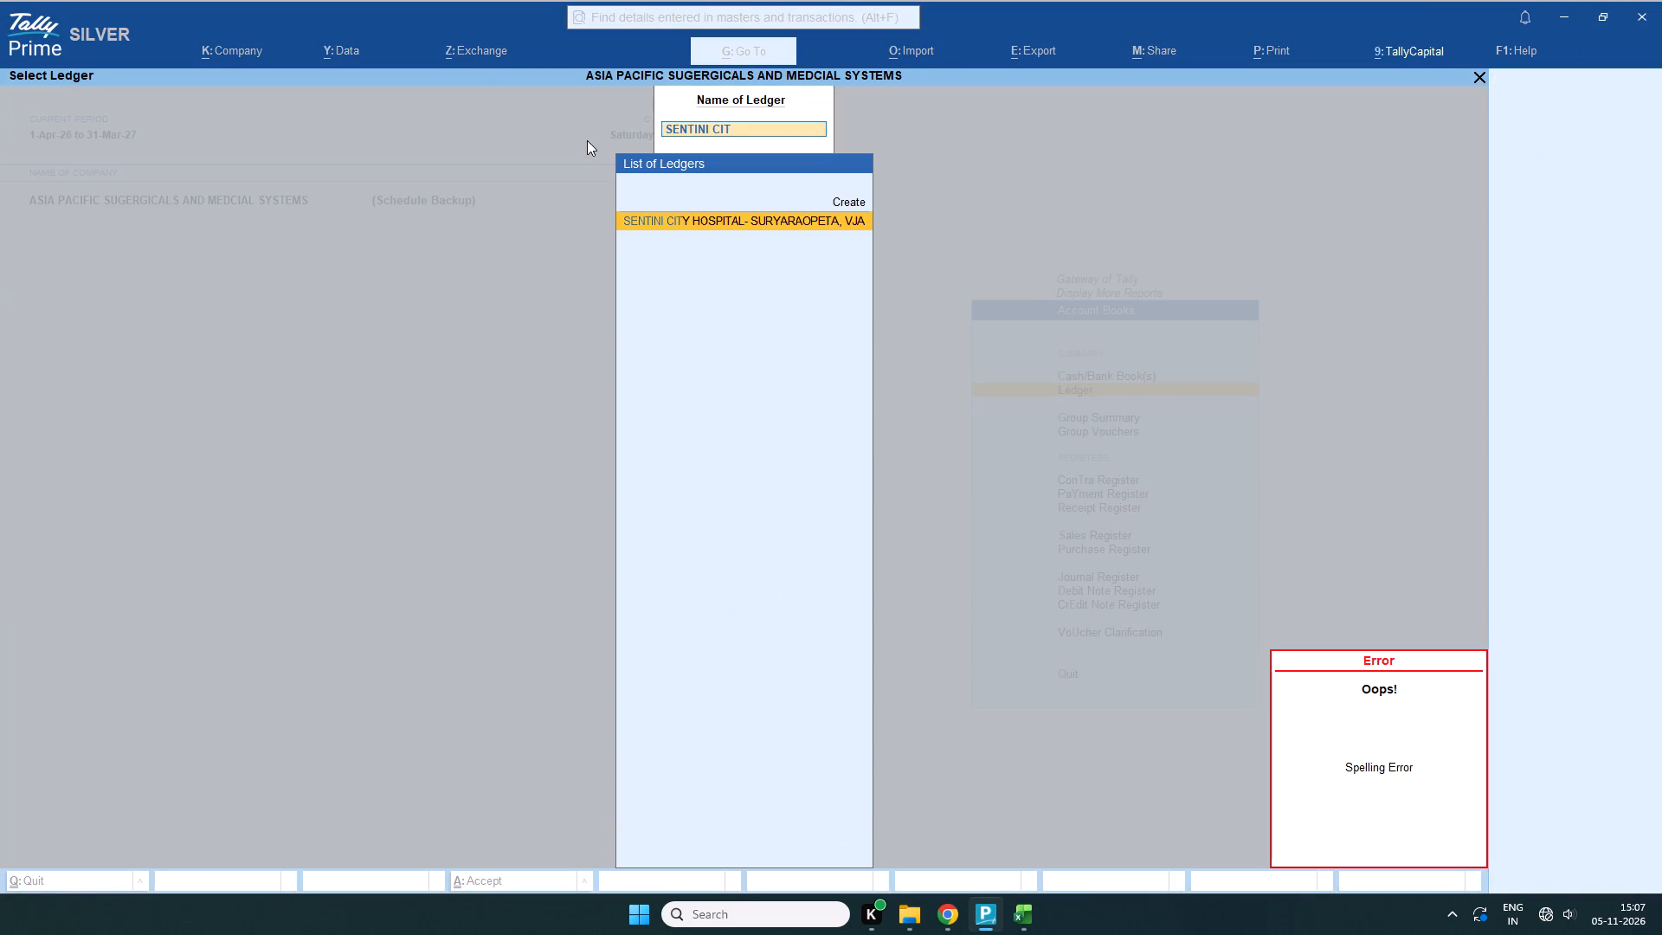
key("BackSpace")
key("BackSpace")
key("BackSpace")
key("BackSpace")
key("BackSpace")
key("BackSpace")
key("BackSpace")
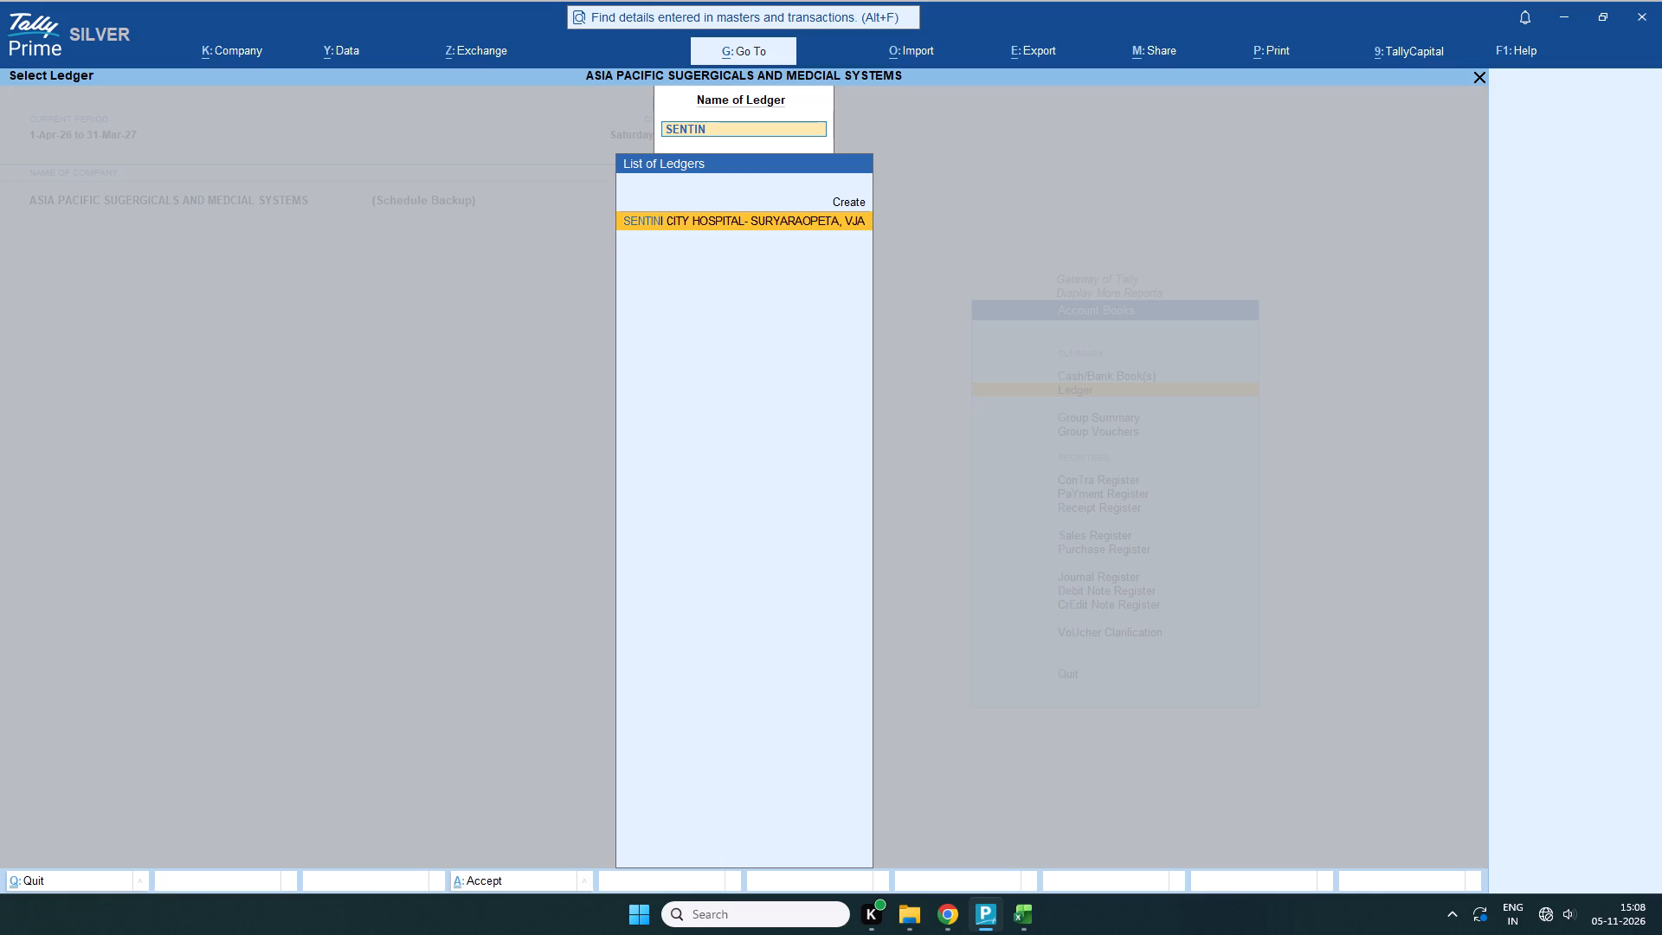
key("BackSpace")
key("BackSpace")
key("BackSpace")
key("BackSpace")
key("BackSpace")
type("uniomn")
left_click(684, 227)
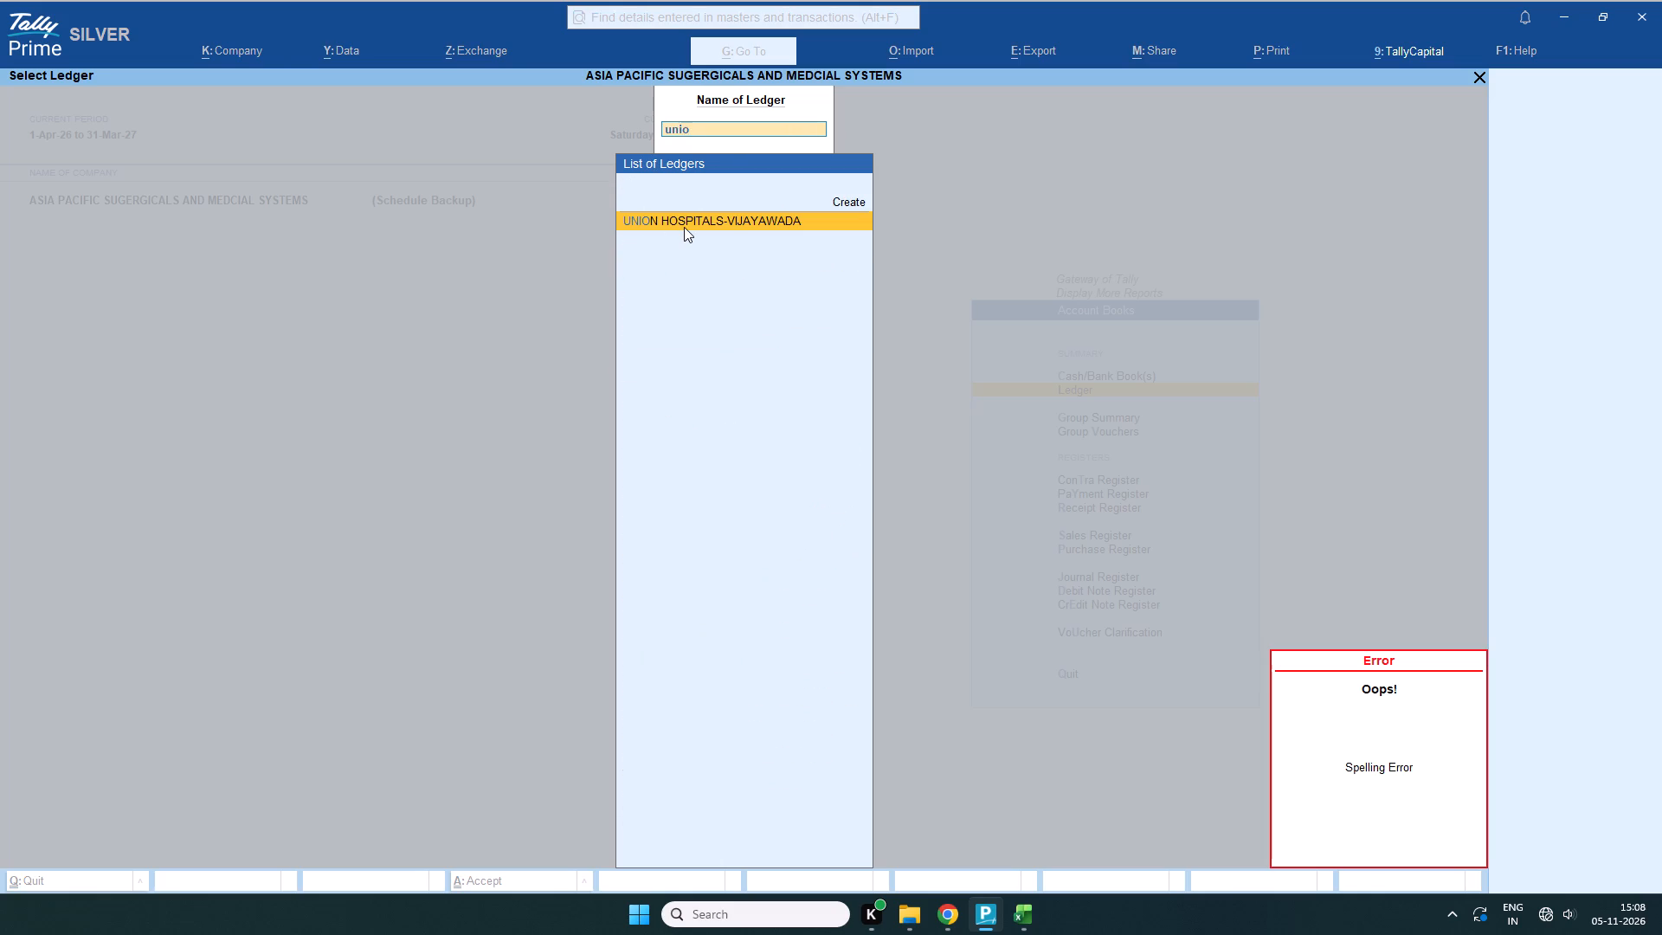
double_click(684, 226)
double_click(684, 226)
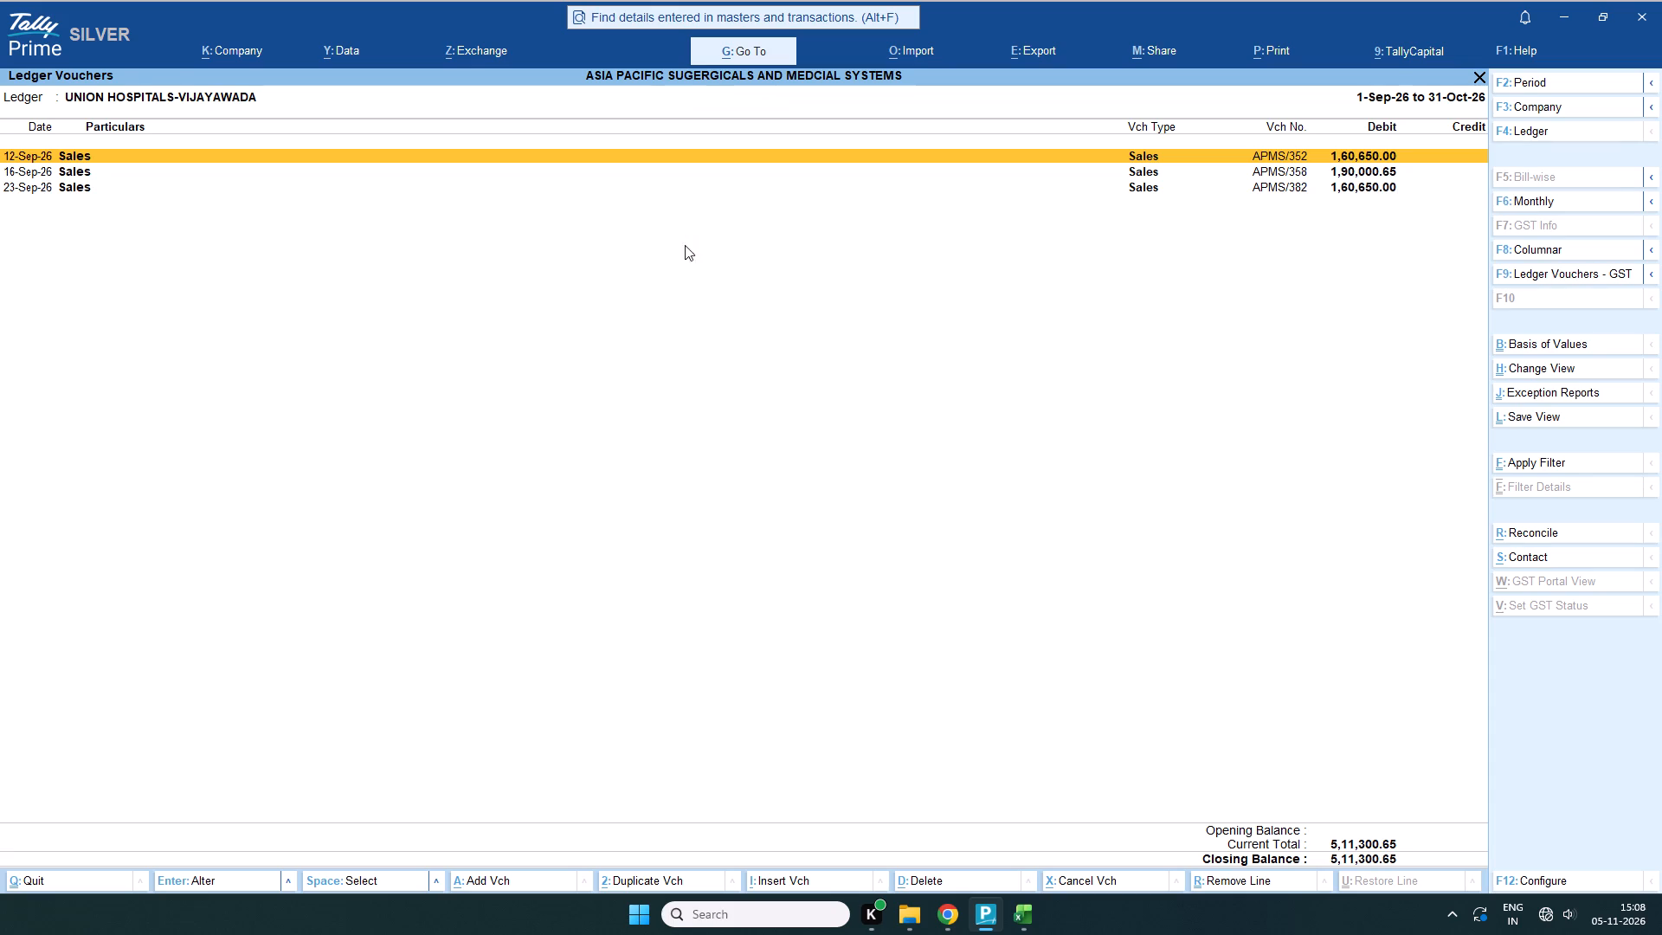
Set the Union Hospitals ledger report's period to start from 01-02-2026, keeping the existing end date.
left_click(1540, 78)
type("01-0")
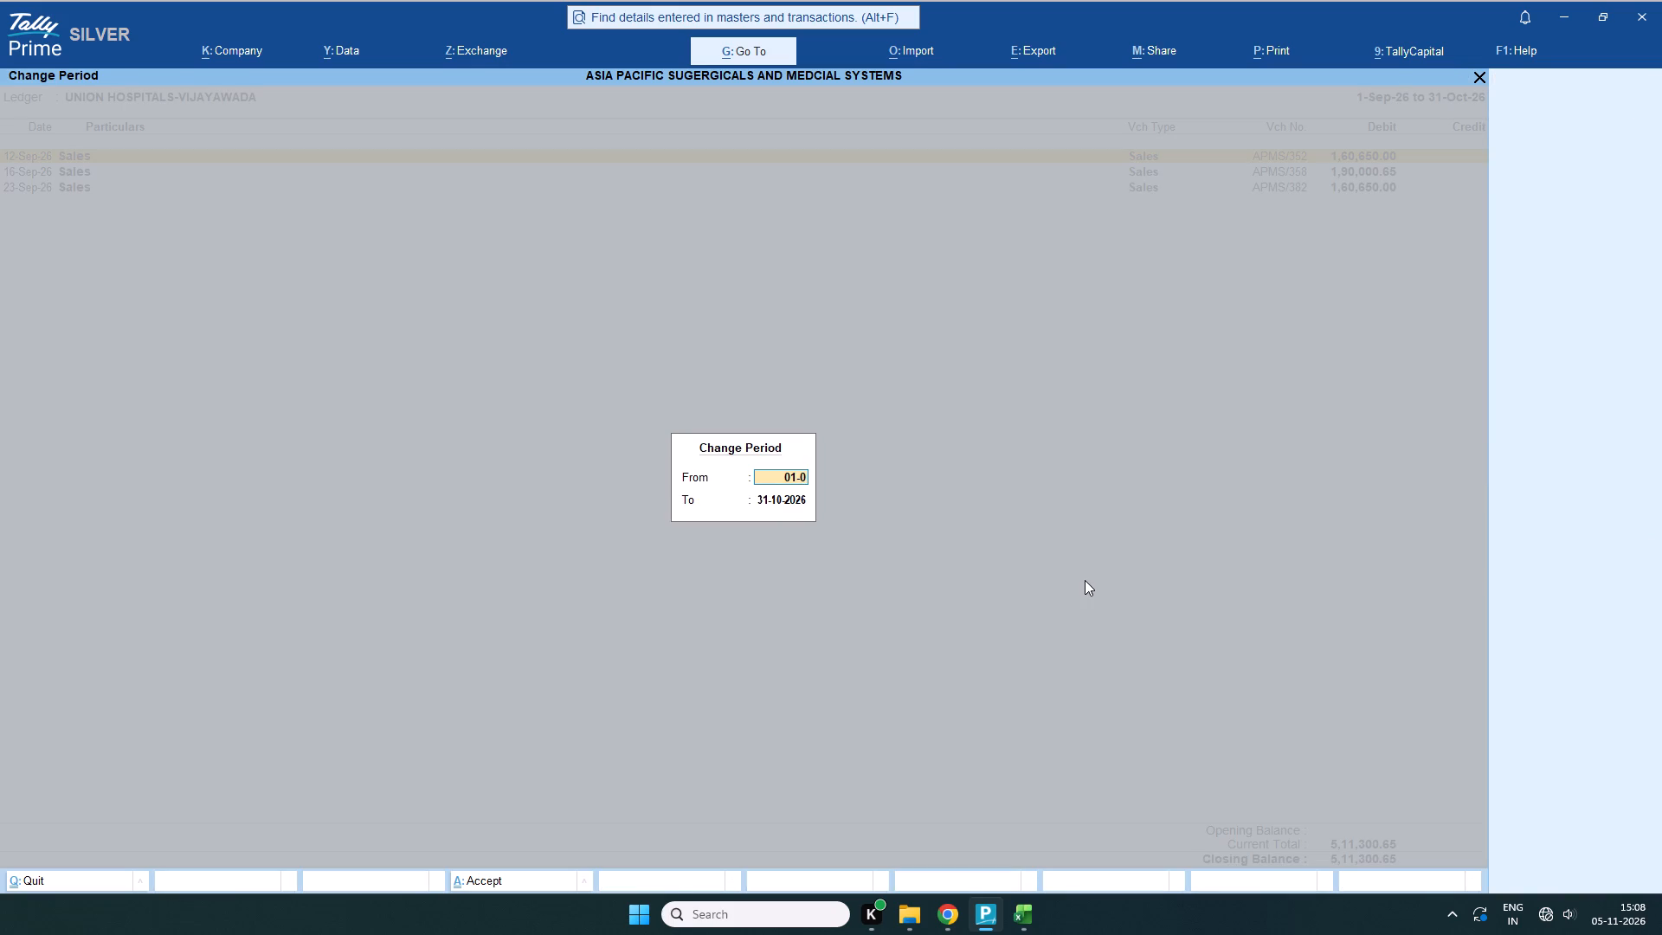
type("20-")
key("BackSpace")
key("BackSpace")
type("-2026")
key("Return")
key("Return")
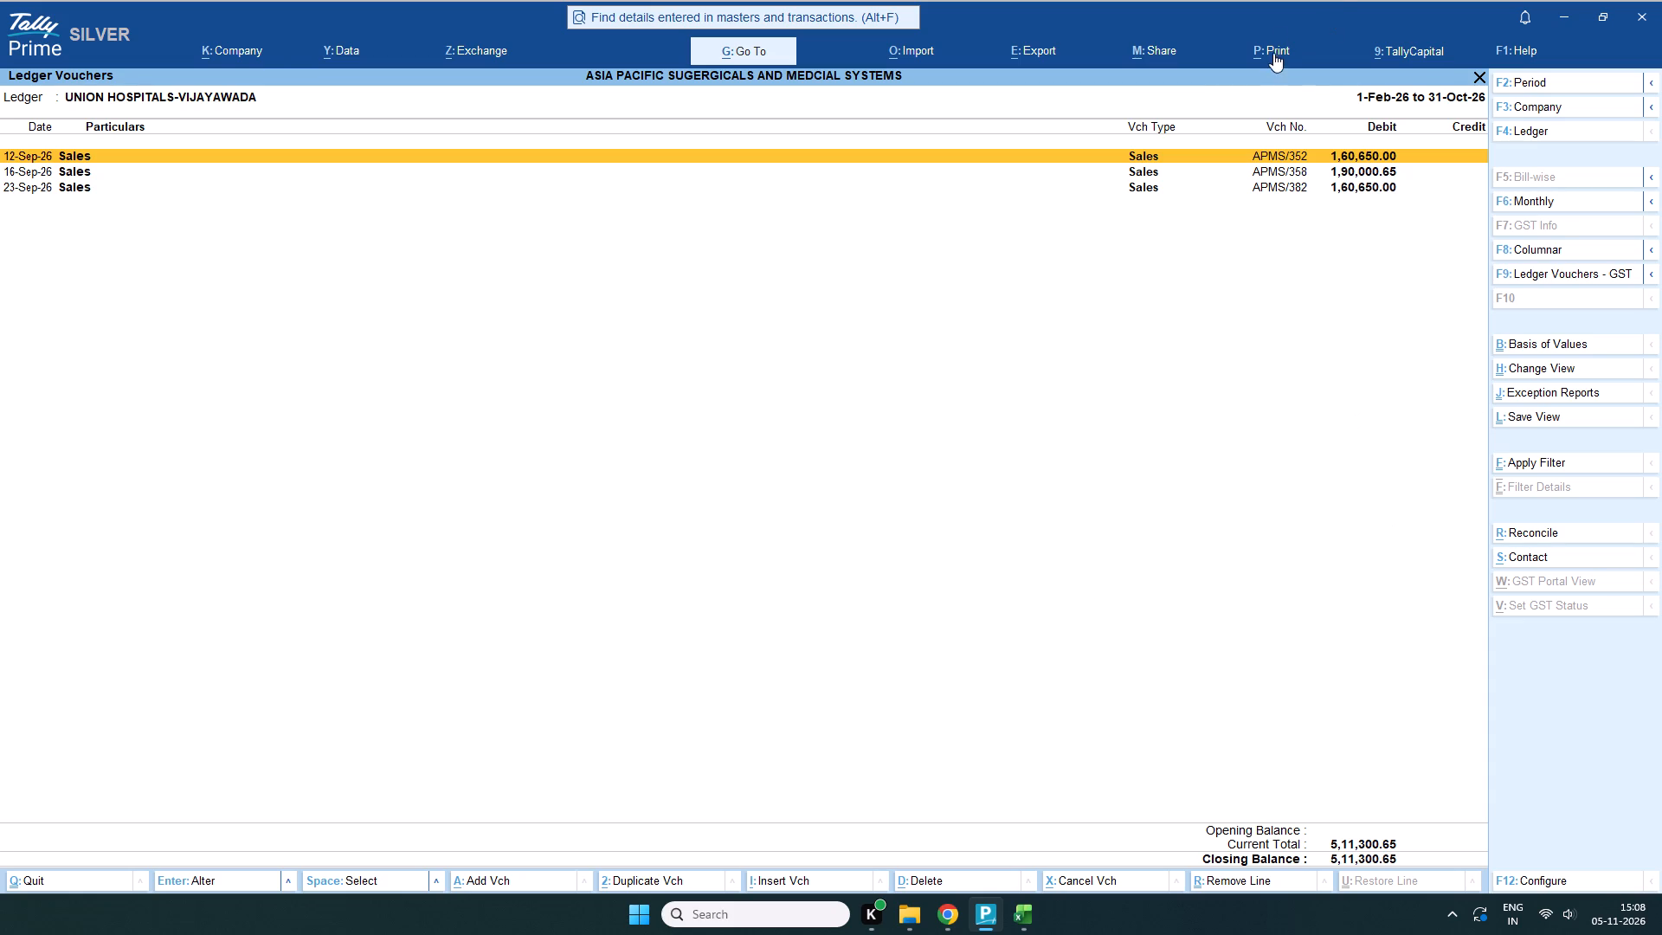
Print the current Union Hospitals ledger report to PDF with the existing print settings.
left_click_drag(1277, 35, 1277, 43)
left_click(1308, 110)
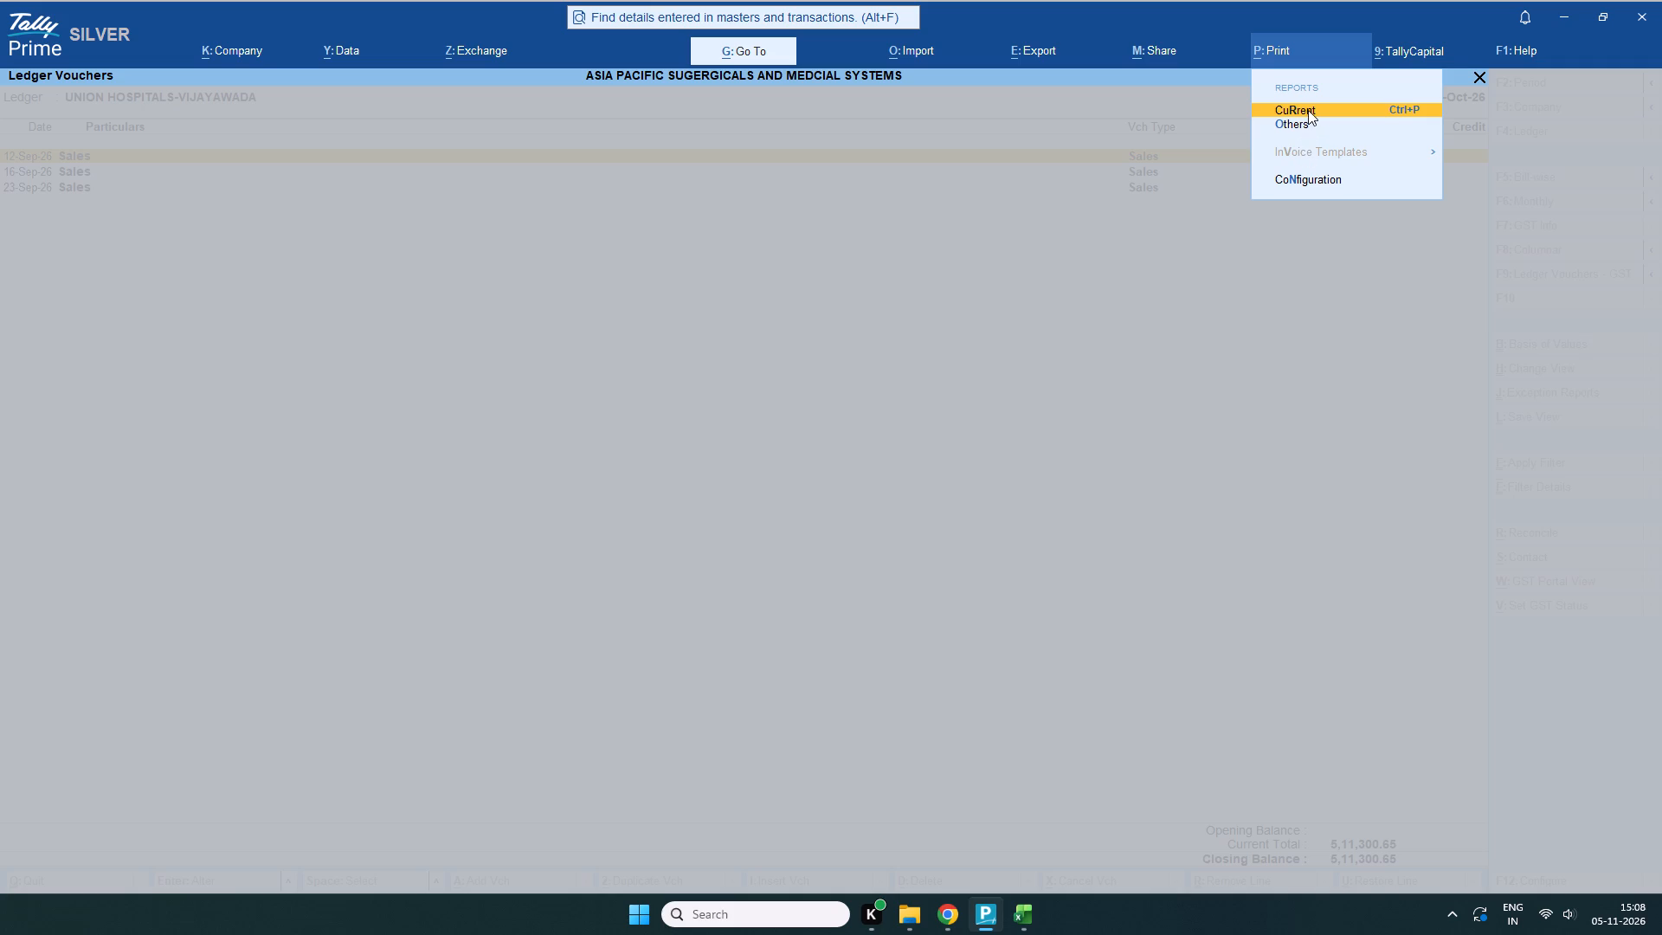
left_click(866, 595)
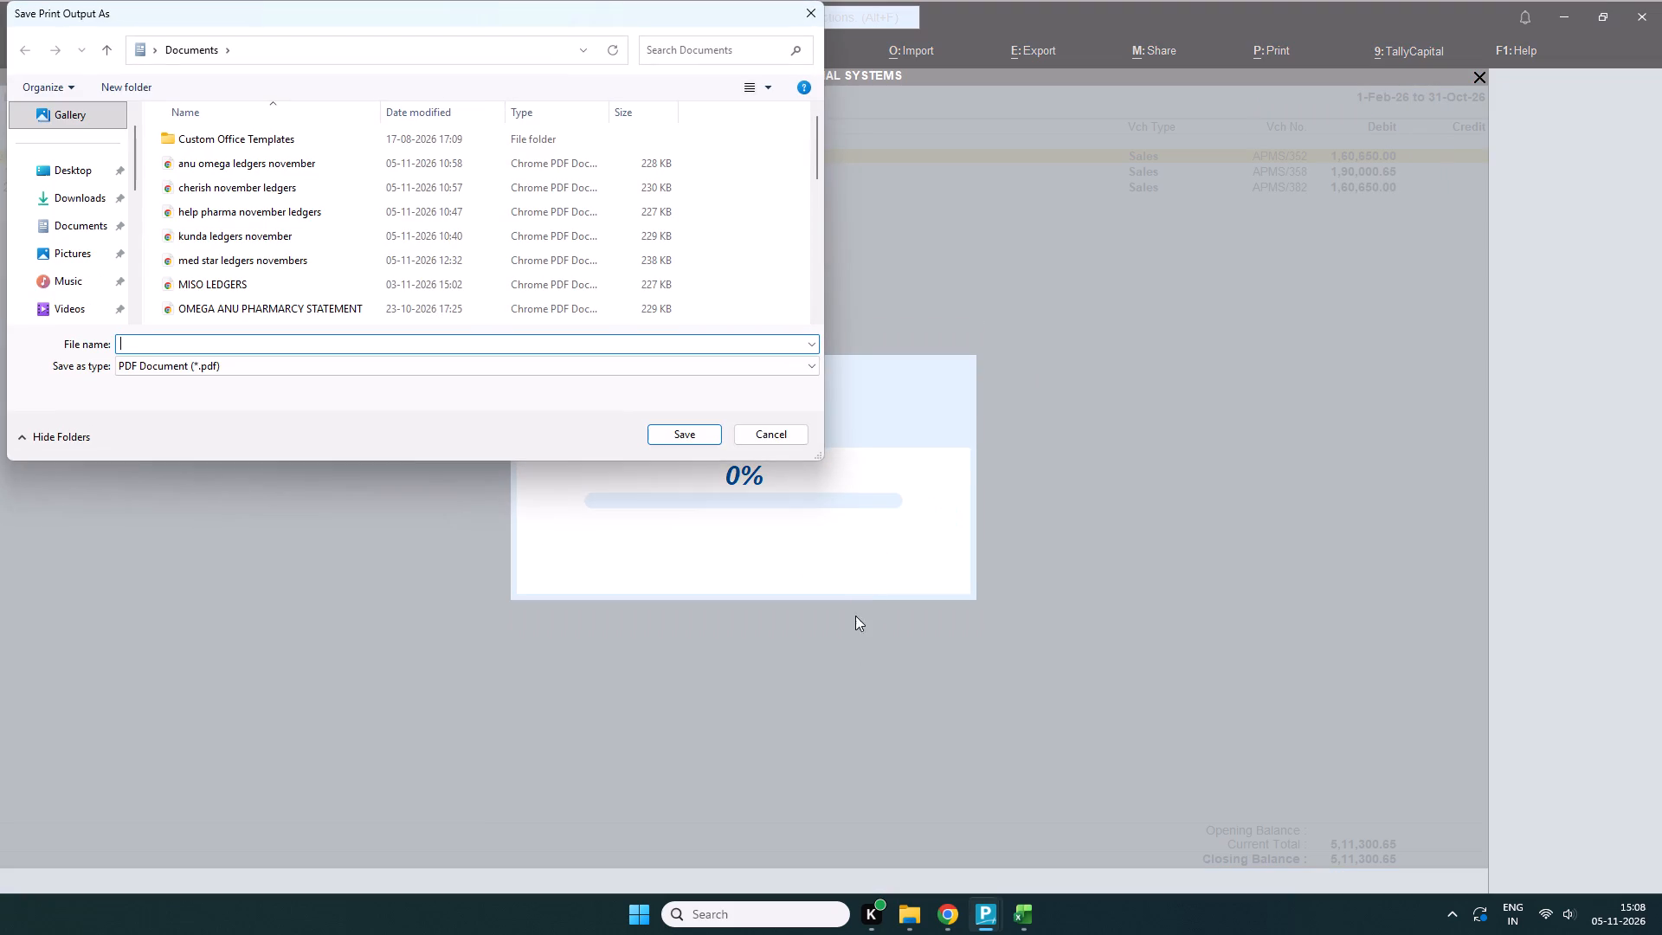
Save the printed ledger PDF in Documents as "union ledgers november".
left_click(298, 343)
type("union")
key("space")
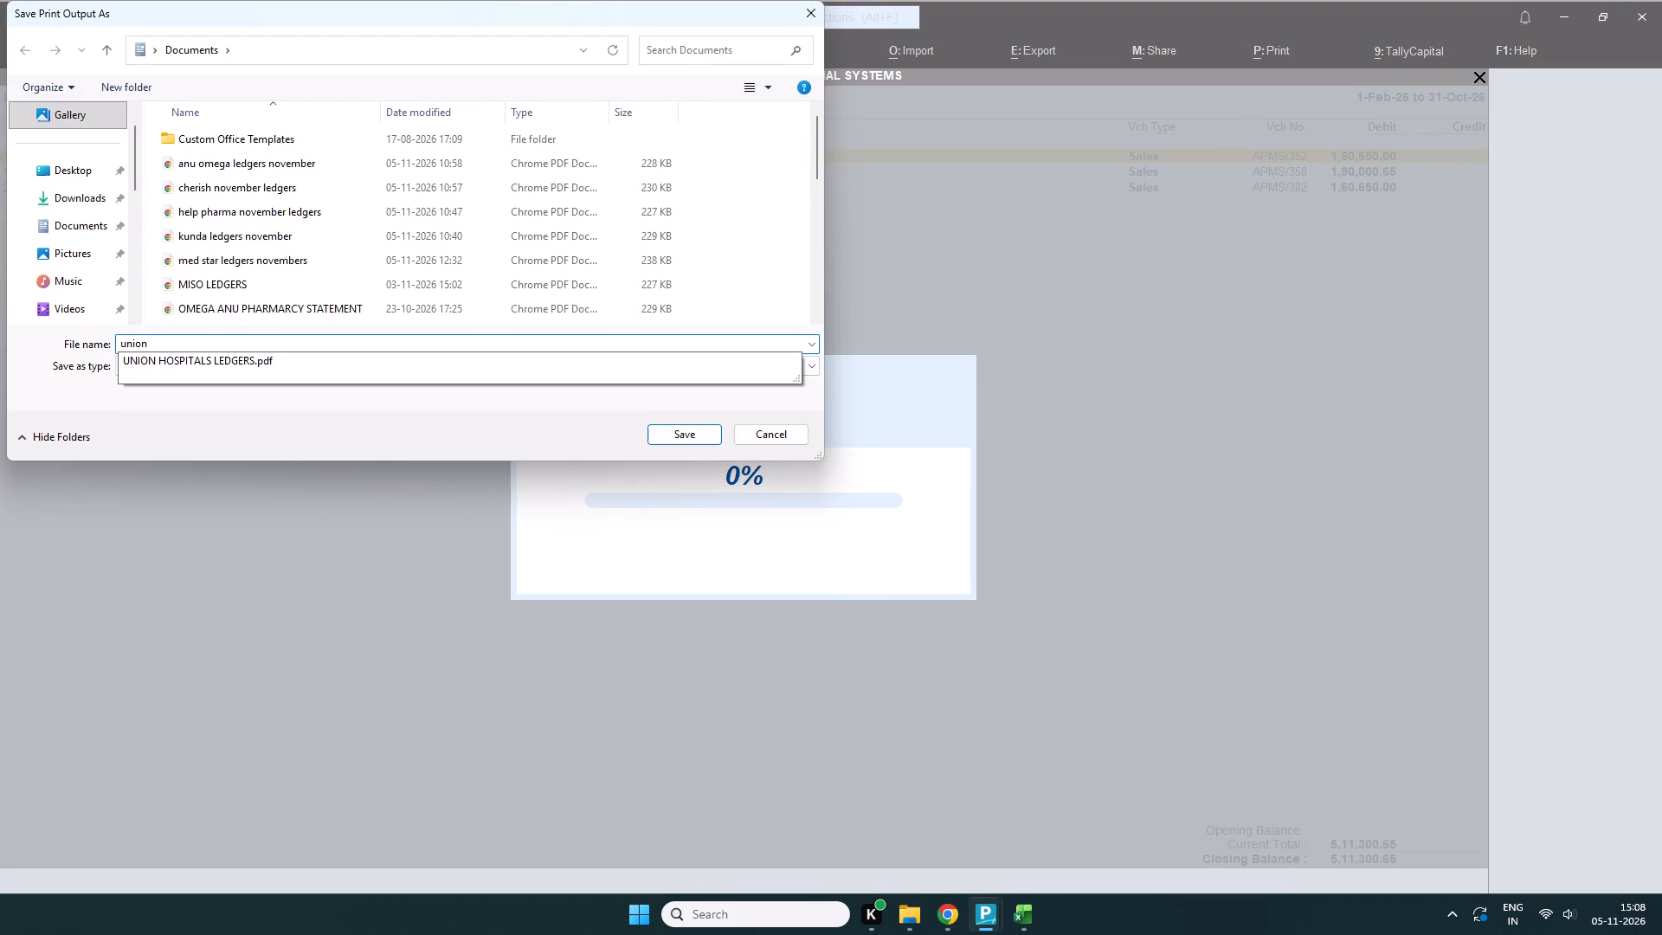
type("ledgesr s")
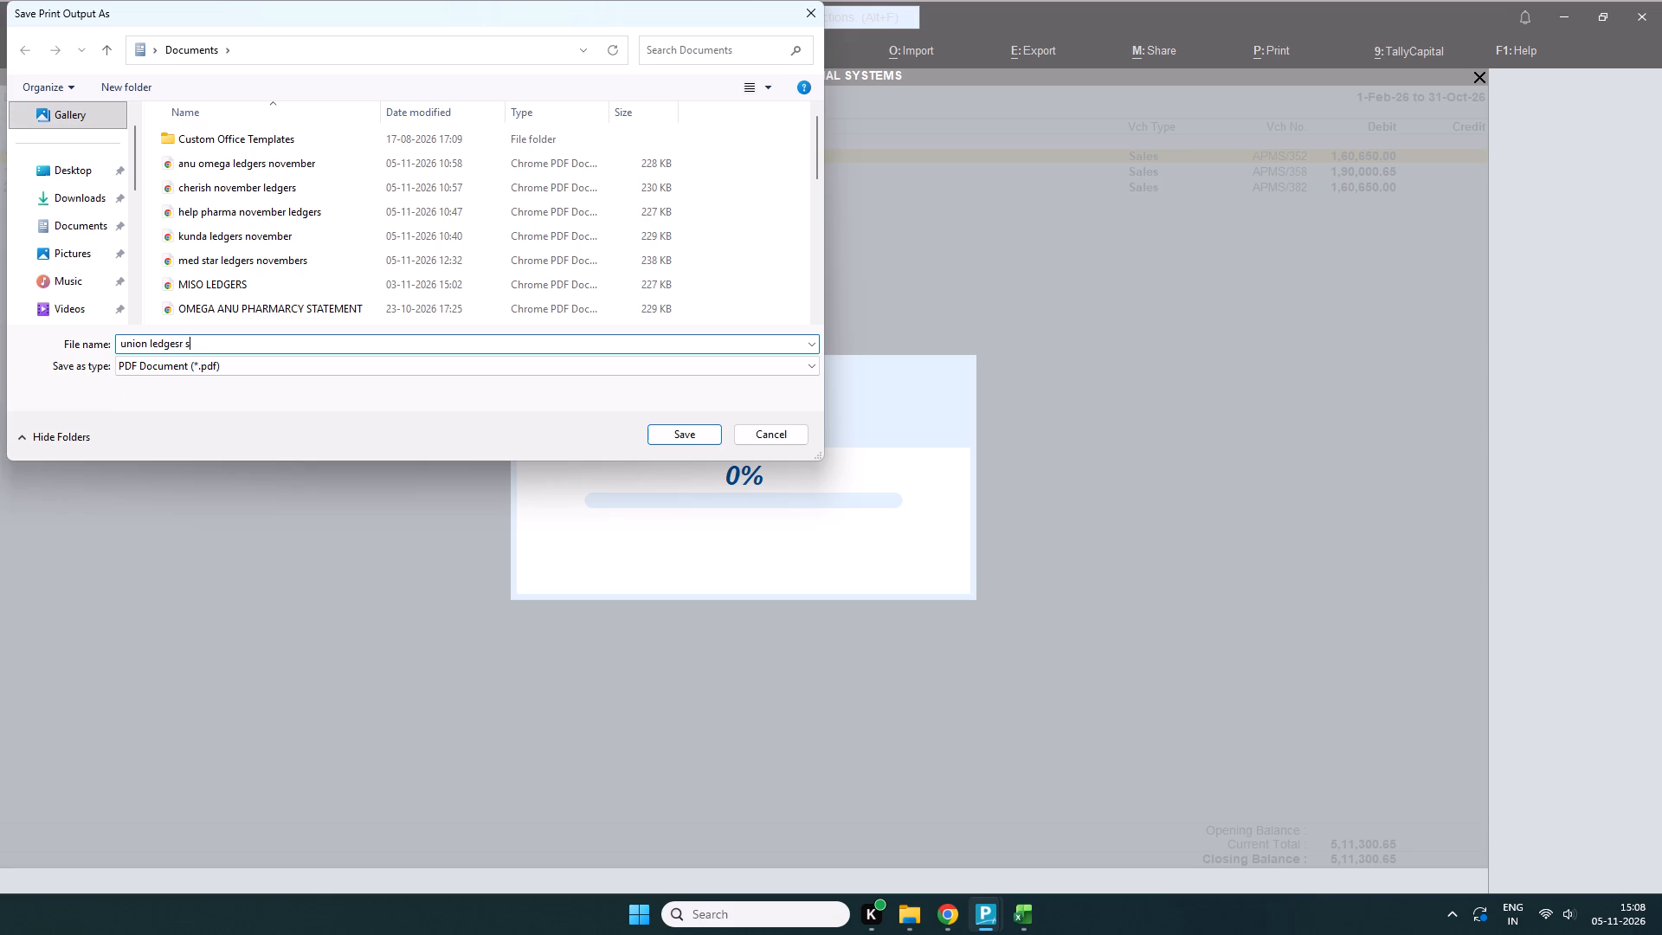
key("BackSpace")
key("BackSpace")
key("space")
key("BackSpace")
key("BackSpace")
key("BackSpace")
type("rs")
key("space")
type("november")
key("space")
left_click_drag(660, 450, 667, 427)
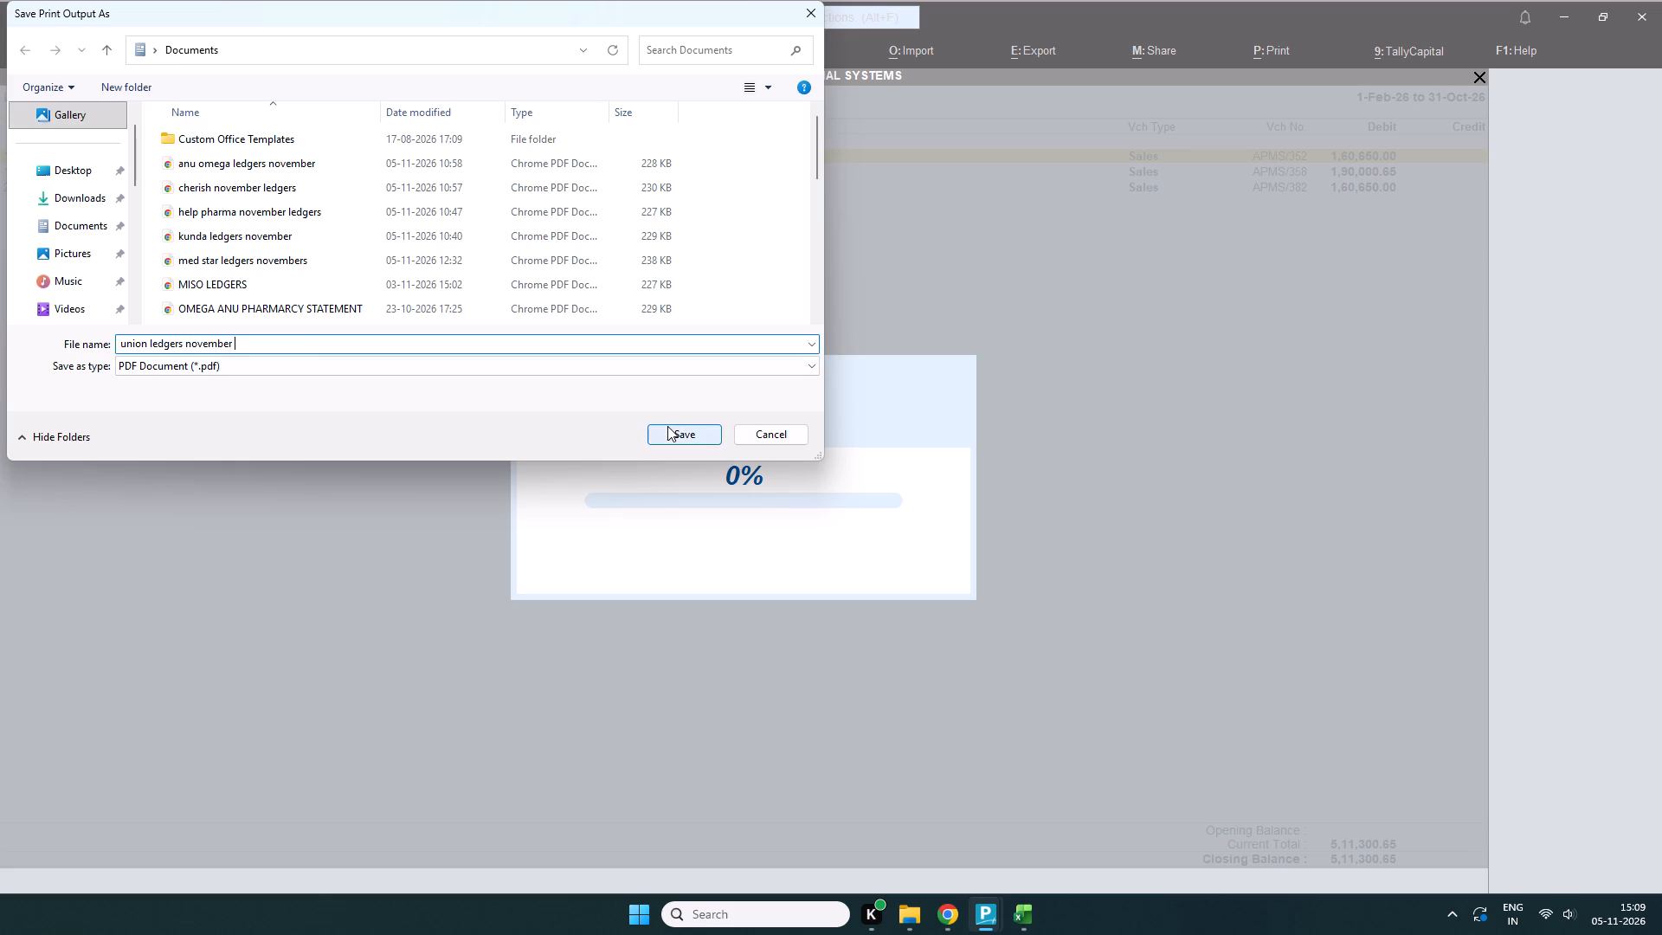
left_click(667, 426)
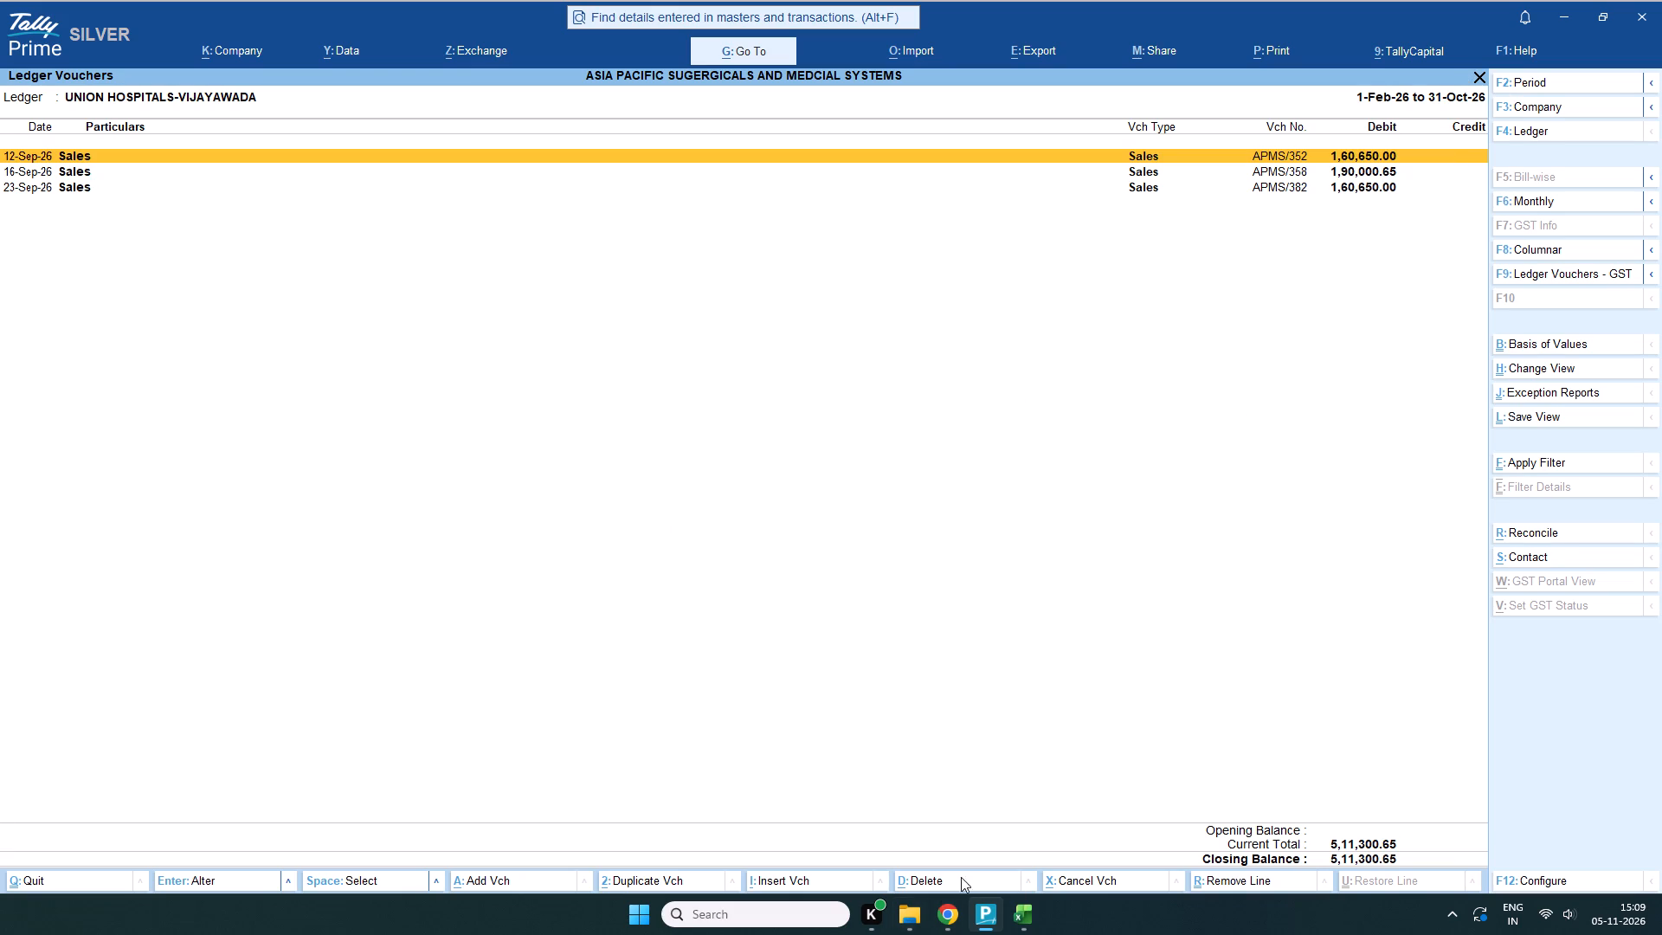
In File Explorer, copy the "union ledgers november" PDF from Documents to the Asia Pacific (A:) drive.
left_click(932, 828)
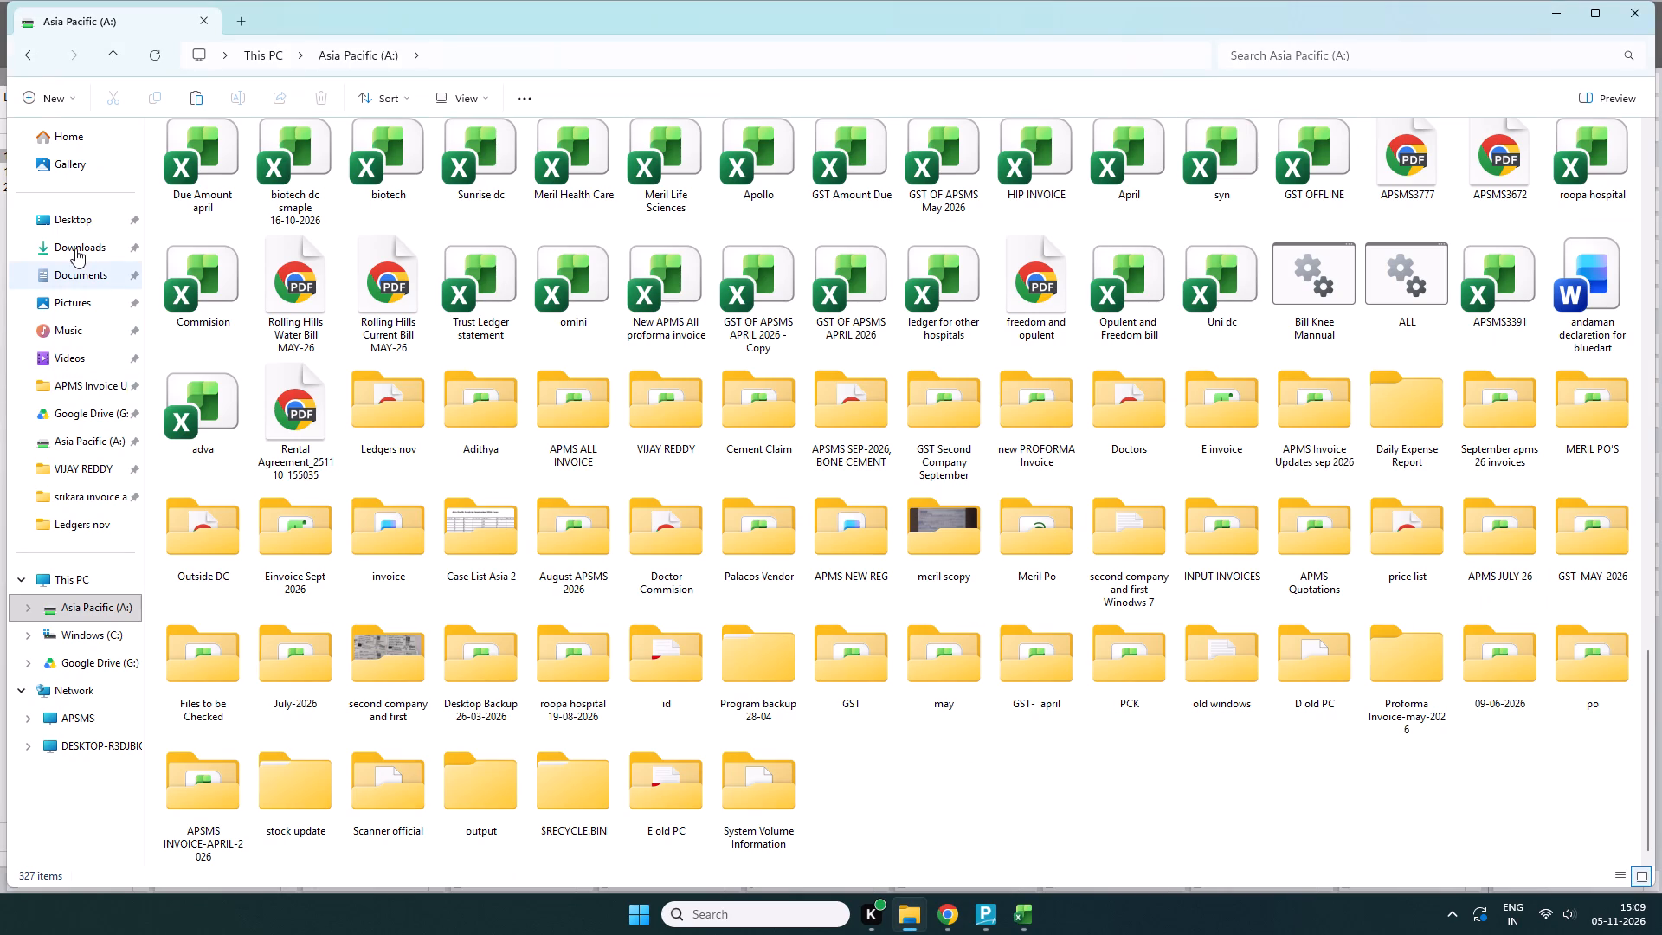
left_click(75, 248)
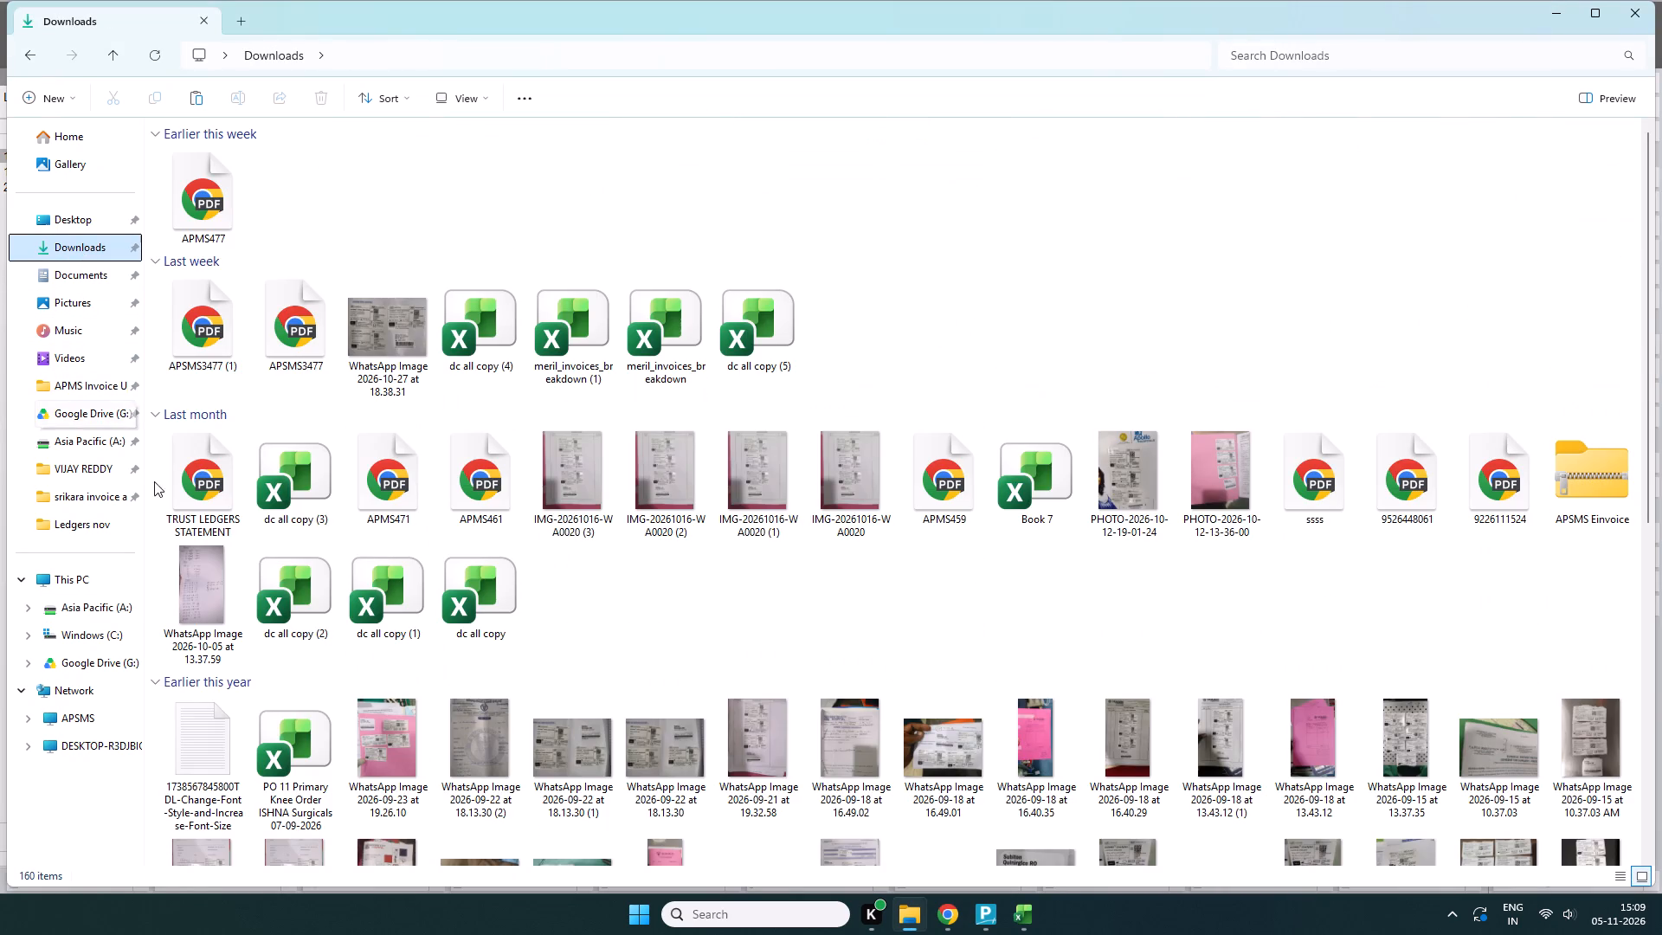
left_click(70, 268)
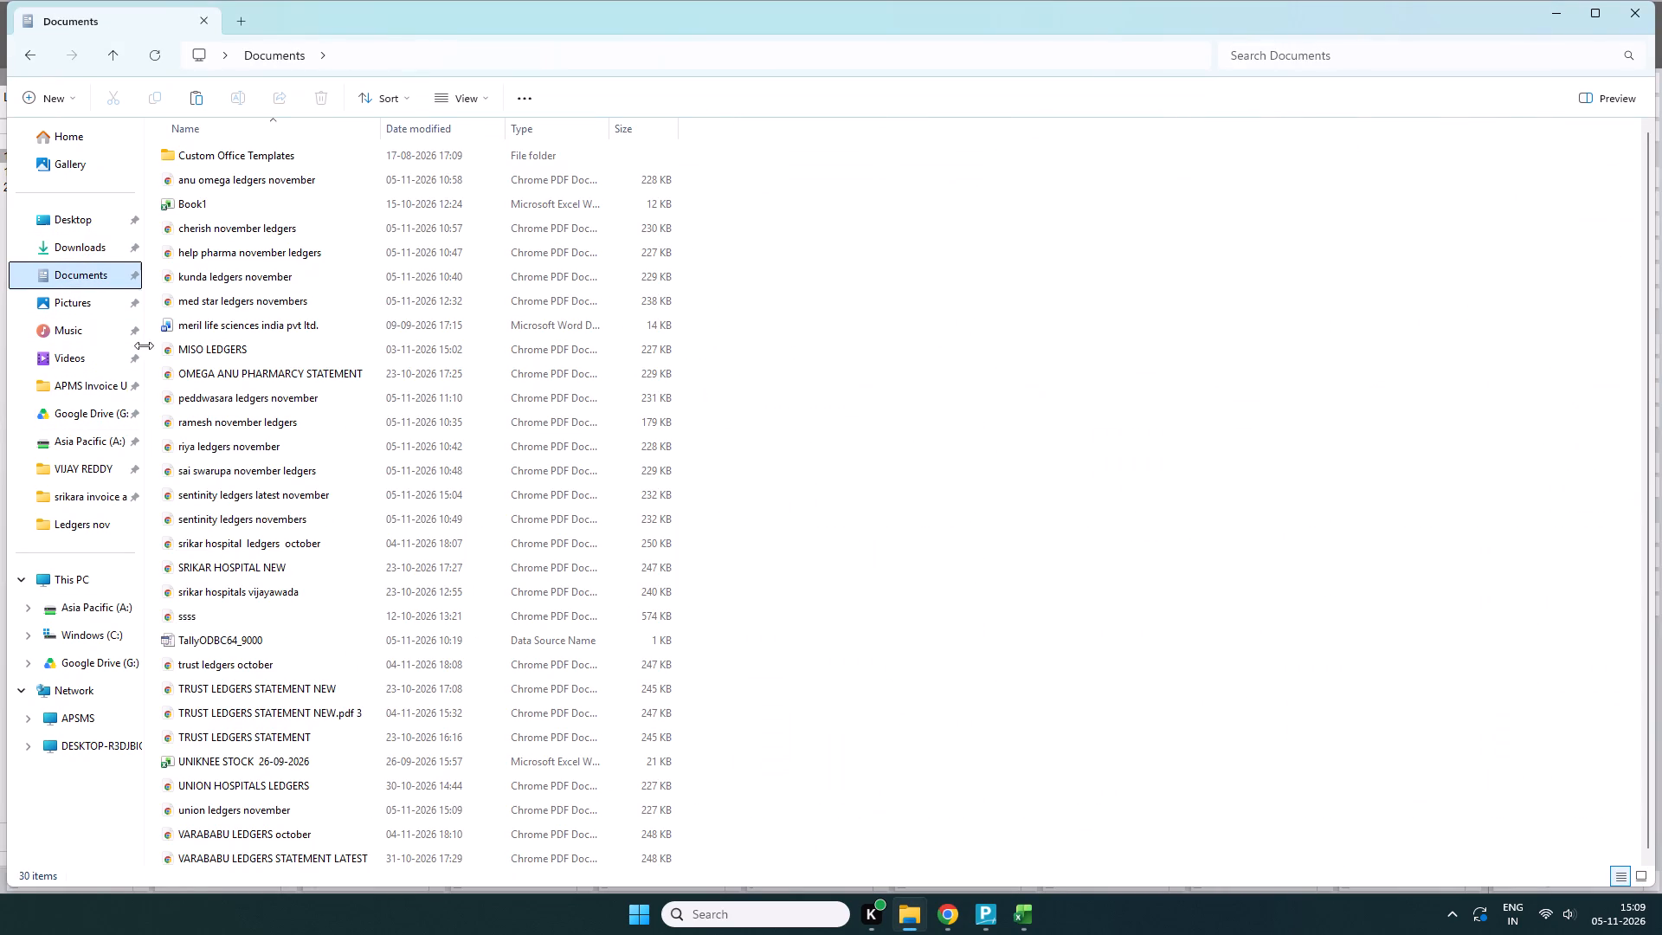
scroll(368, 677, "down", 11)
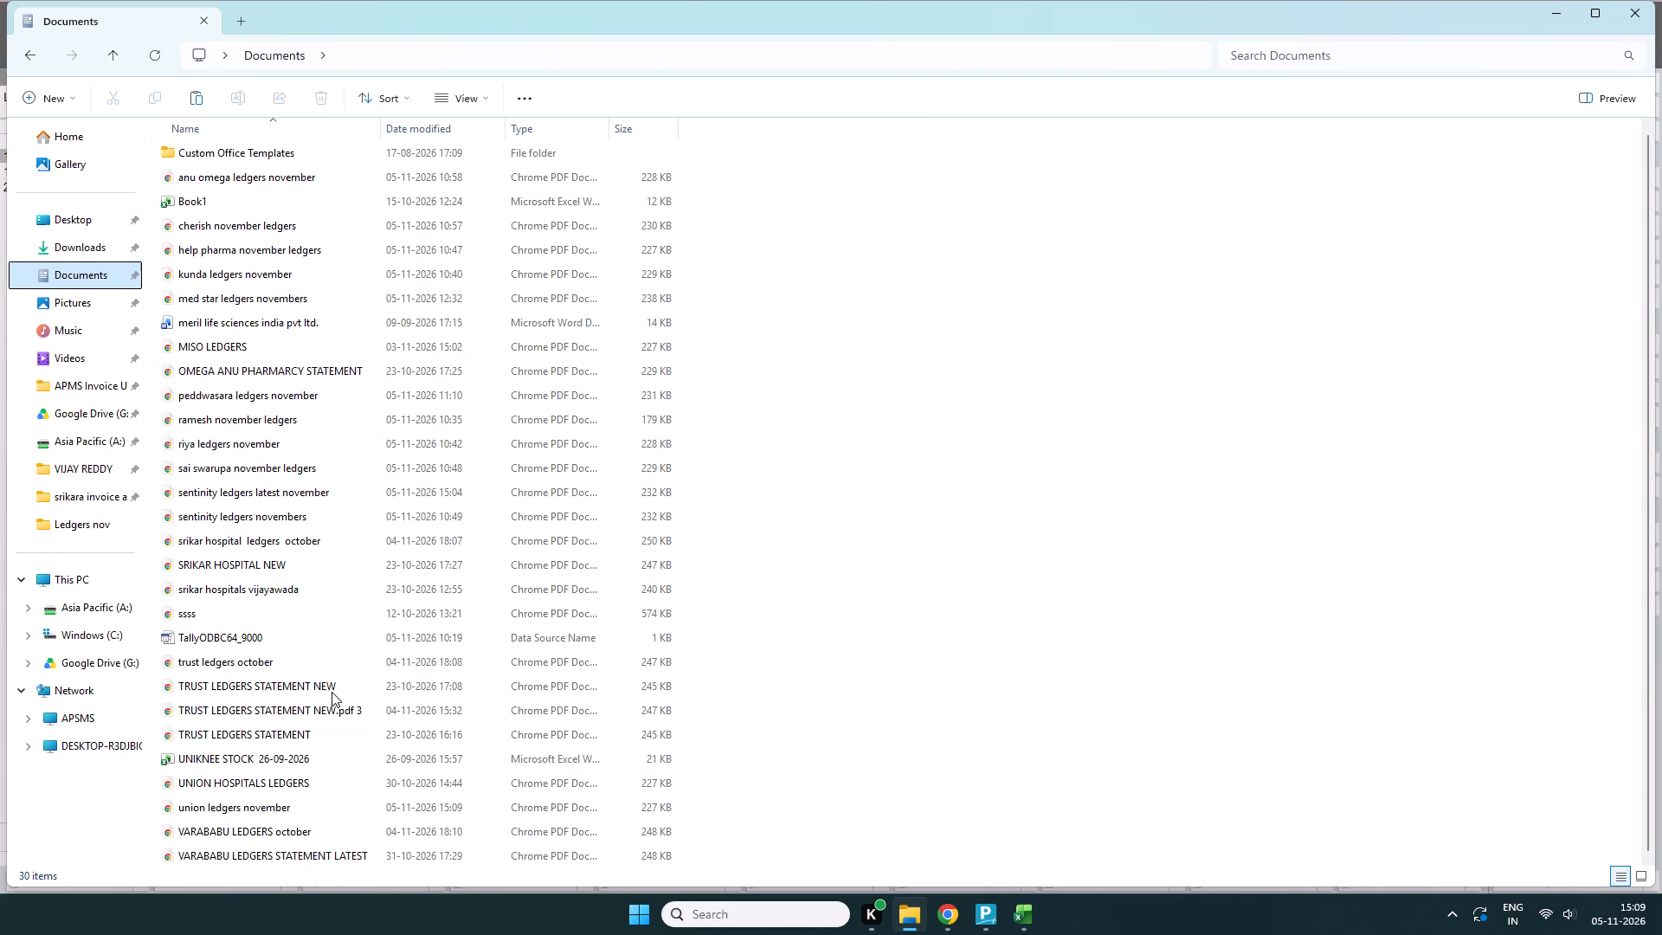
right_click(302, 800)
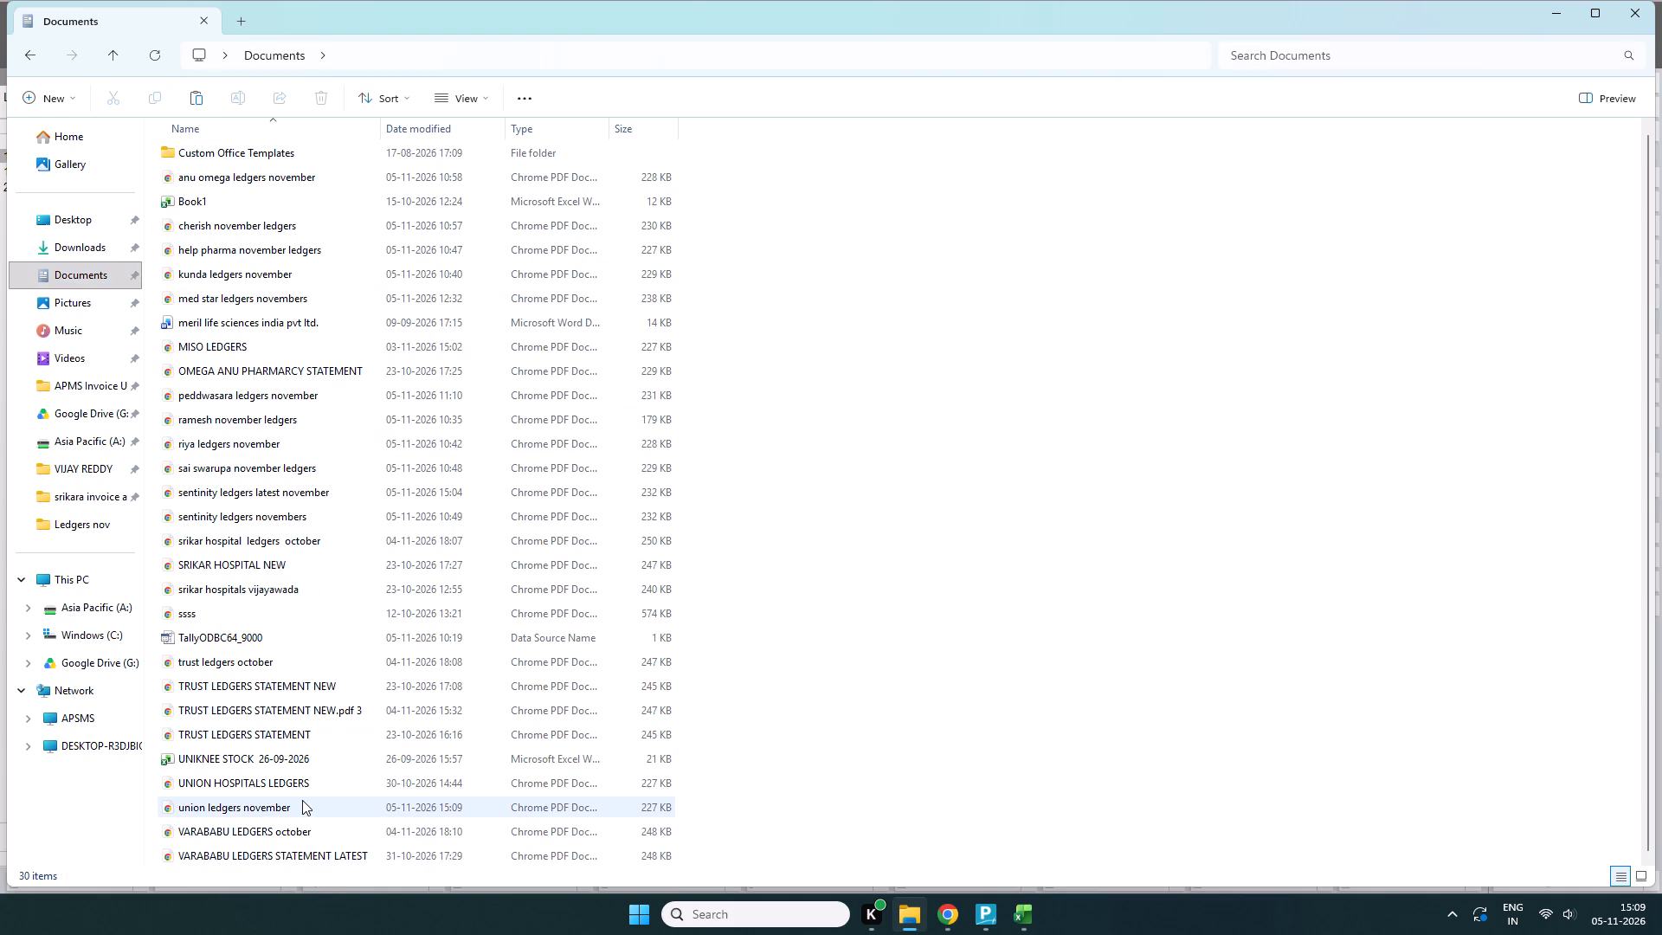
left_click(240, 799)
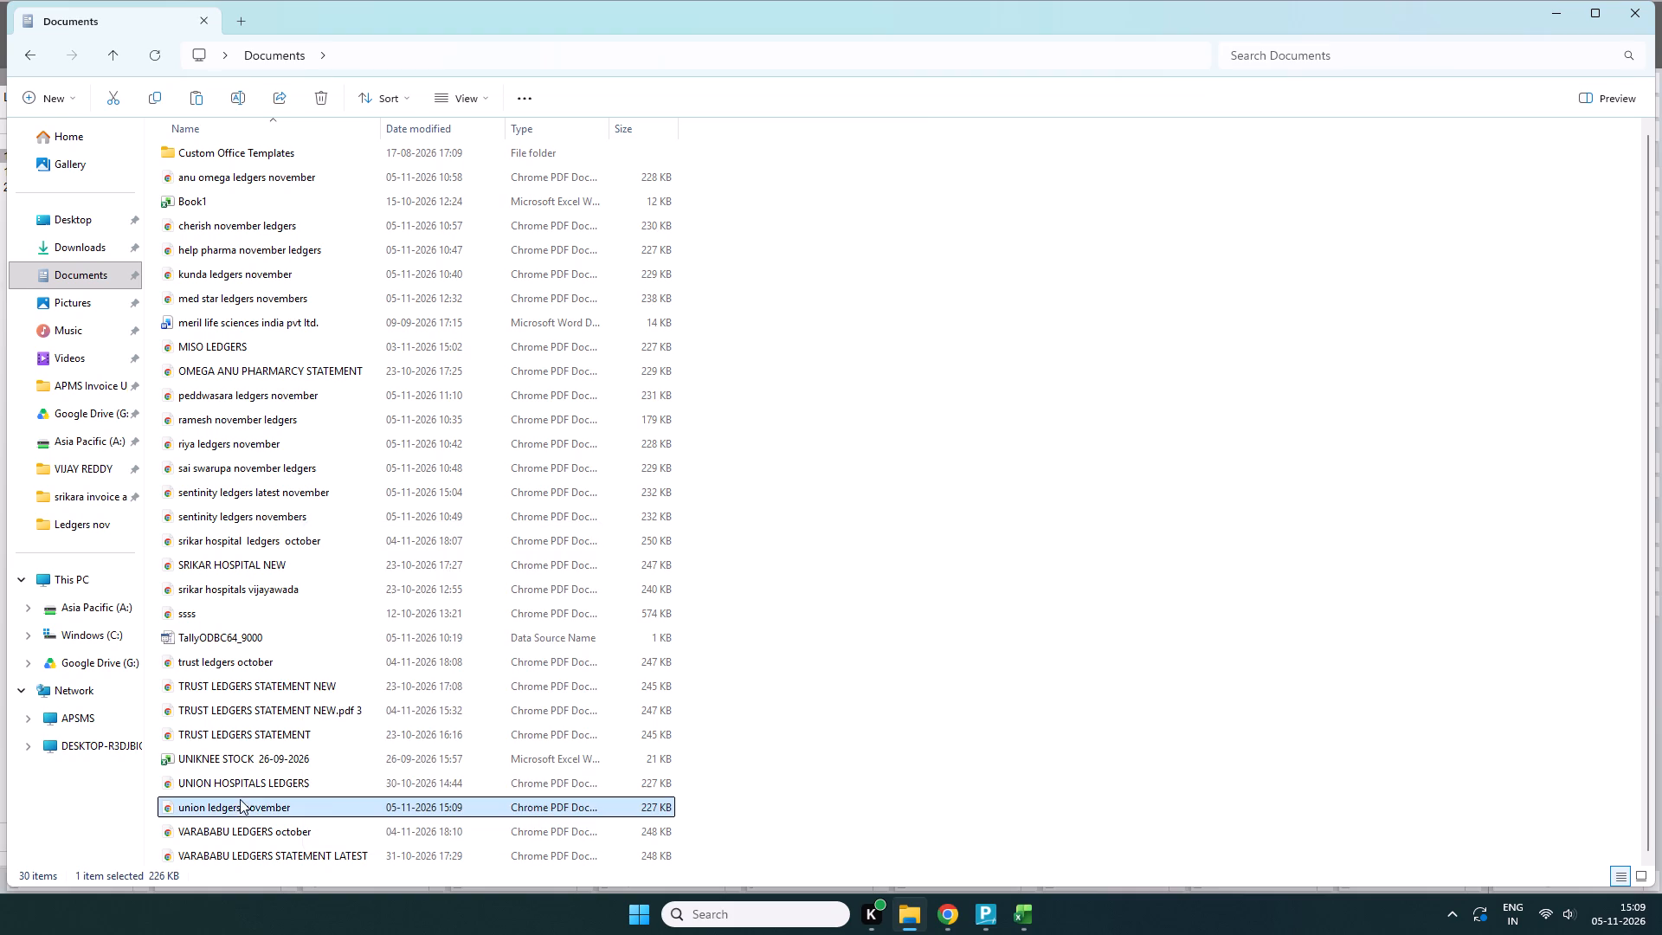
right_click(325, 799)
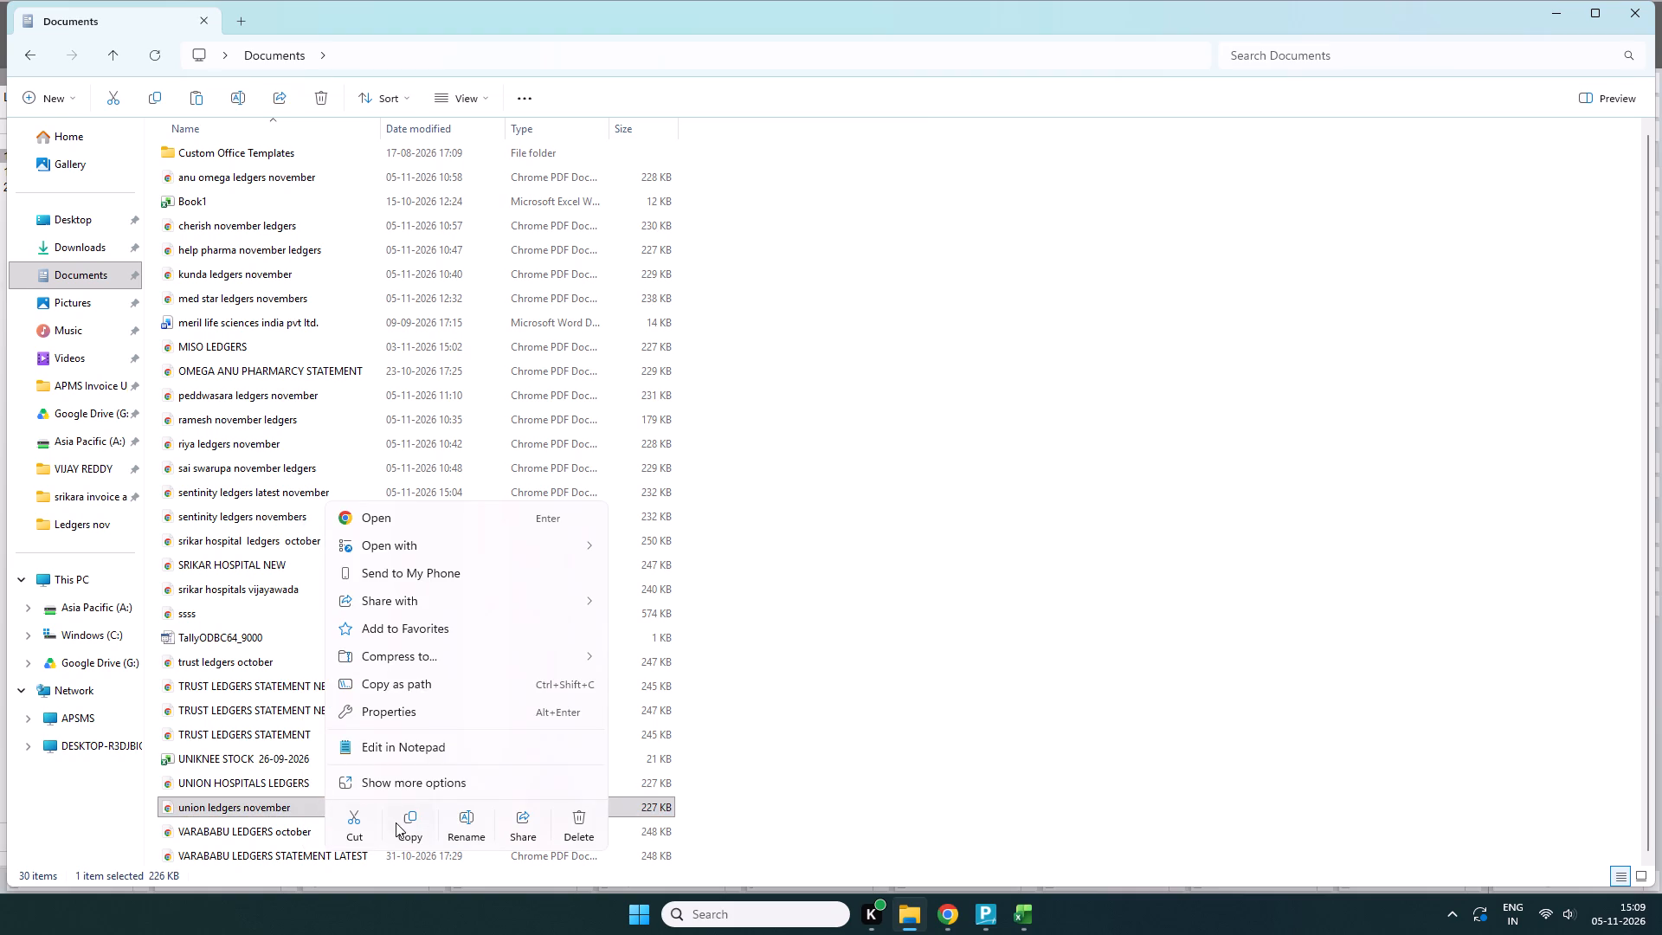
left_click(396, 822)
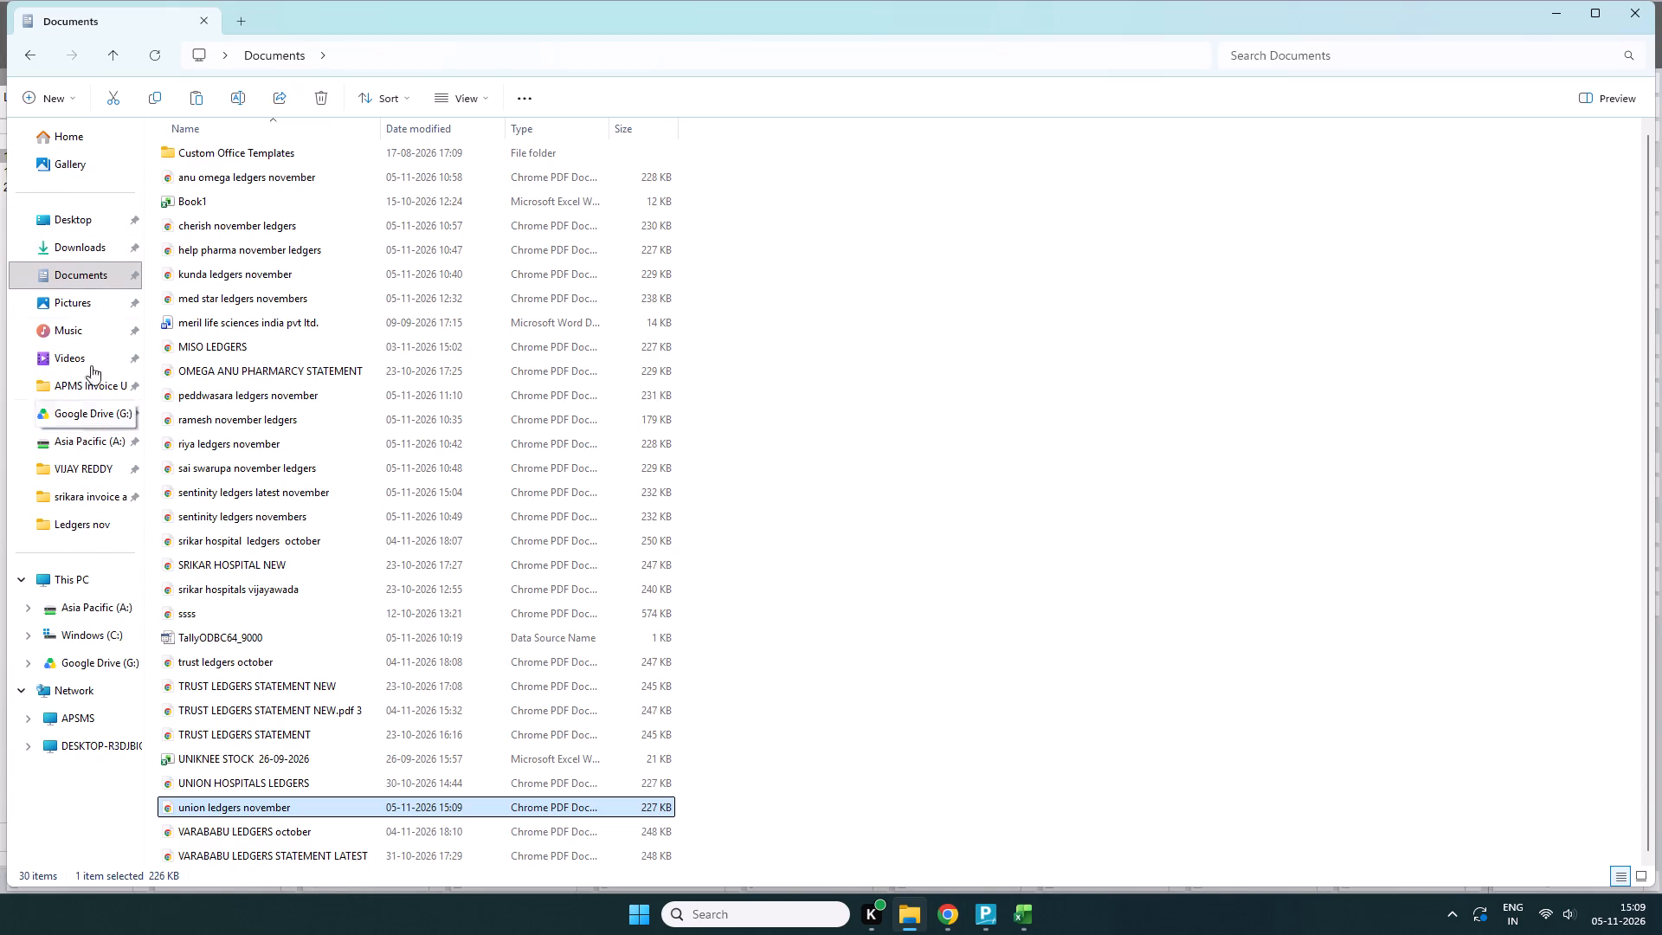
left_click(82, 600)
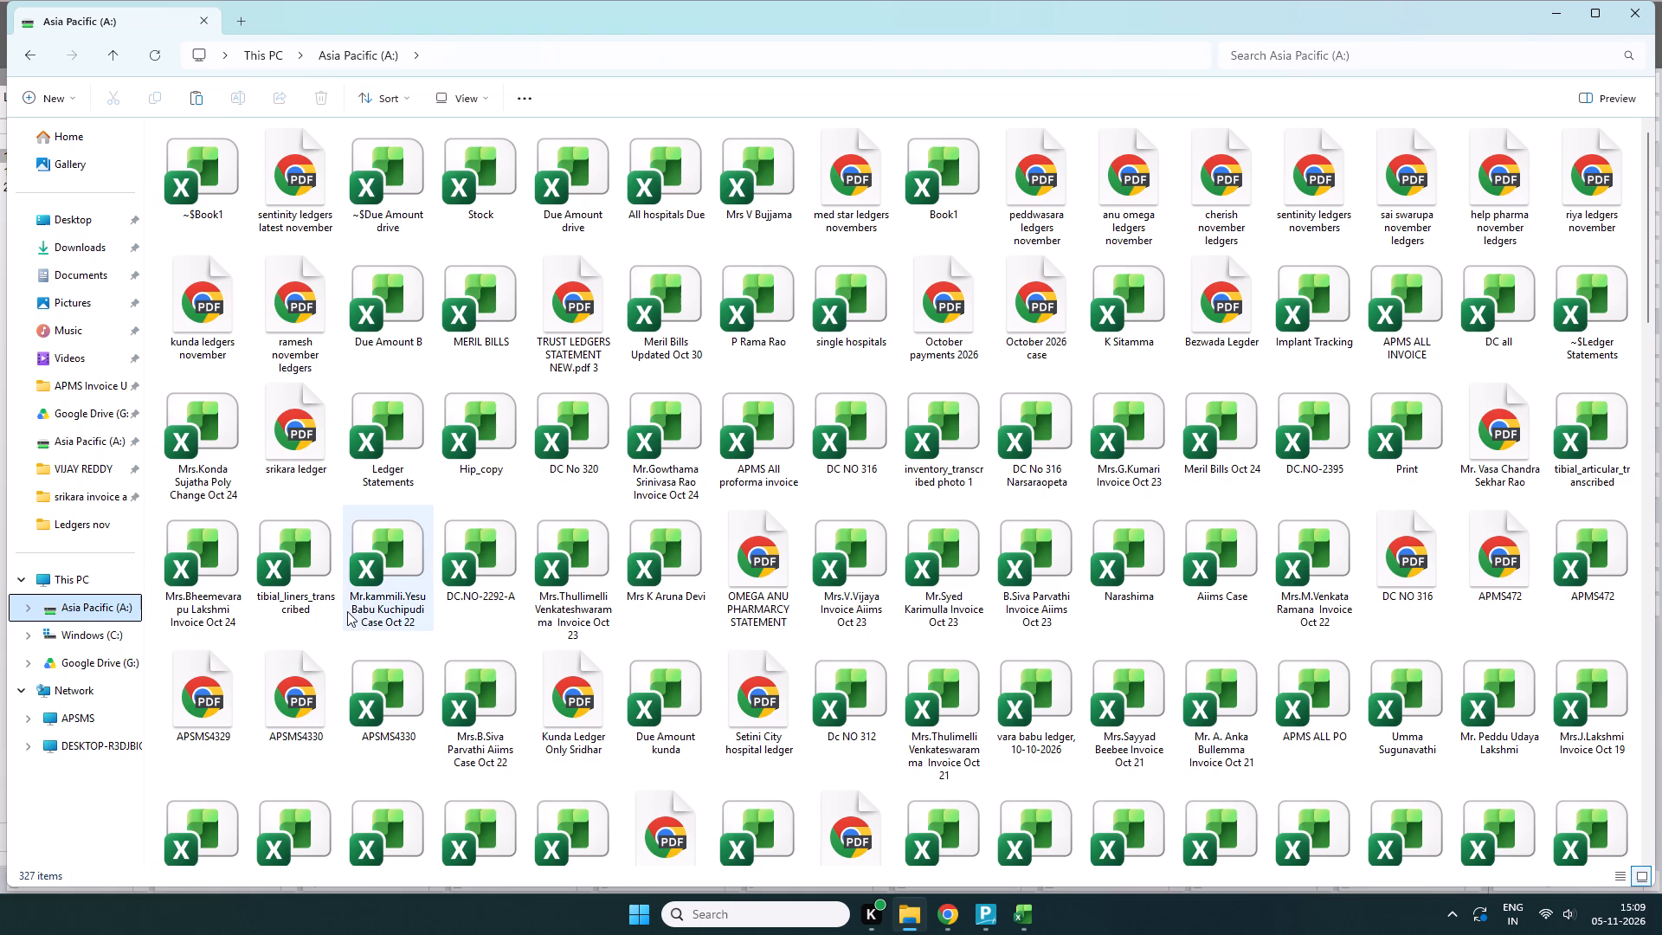
key("ctrl+v")
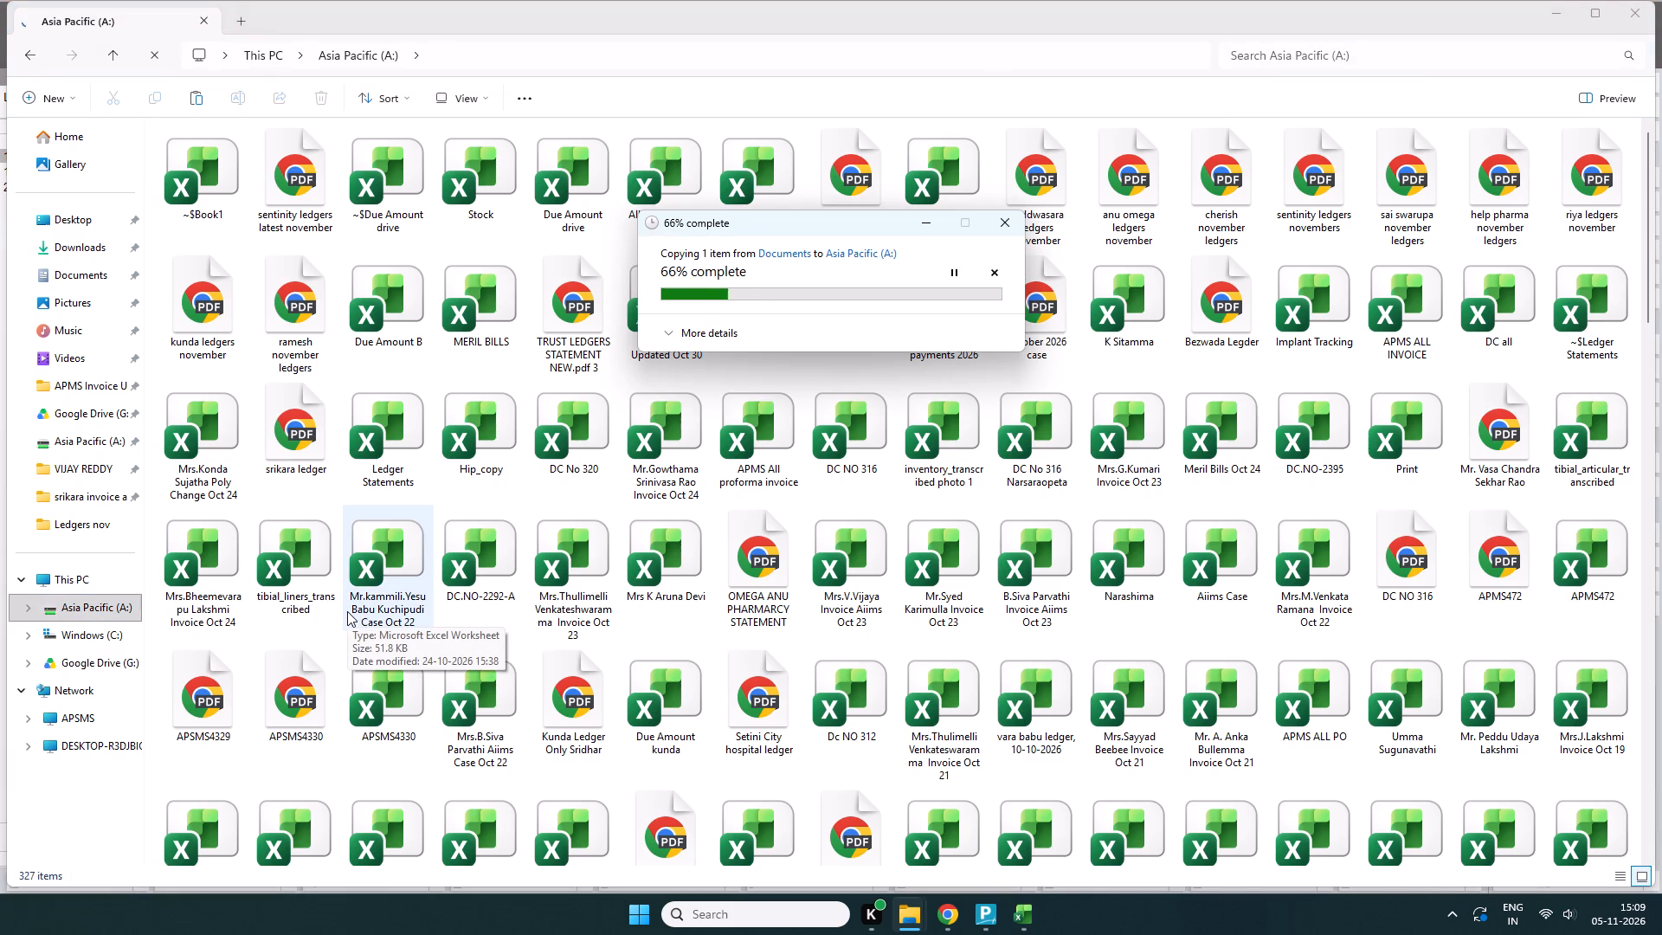
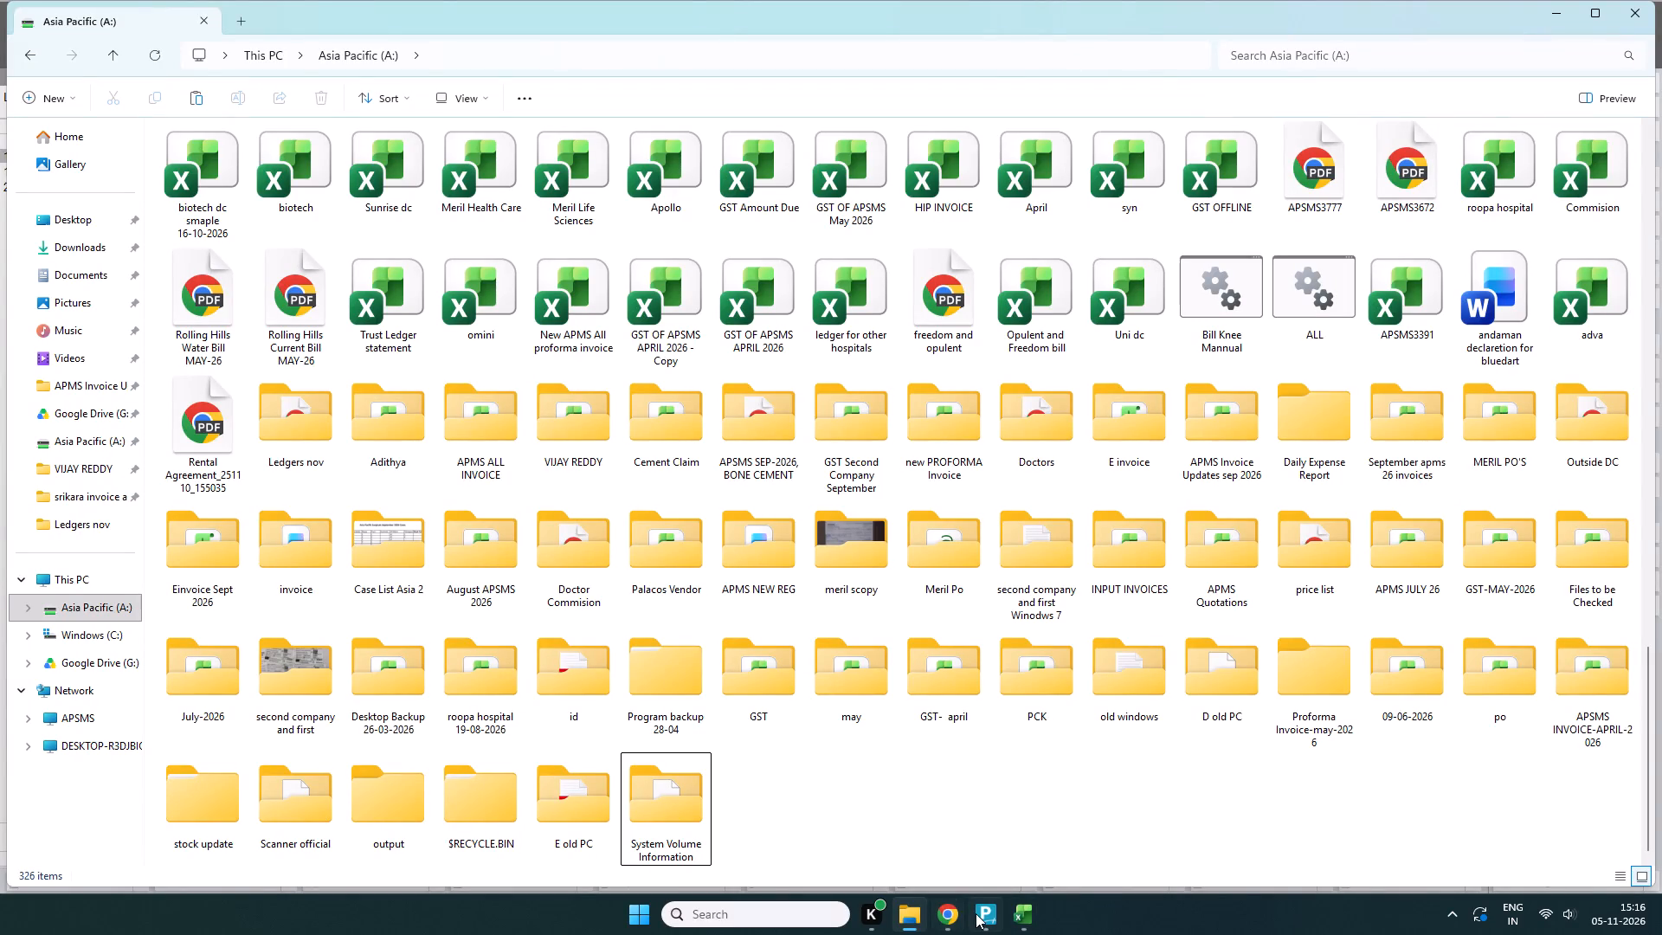
Switch to TallyPrime, close the Union Hospitals ledger report and go back to the Gateway of Tally.
left_click(983, 829)
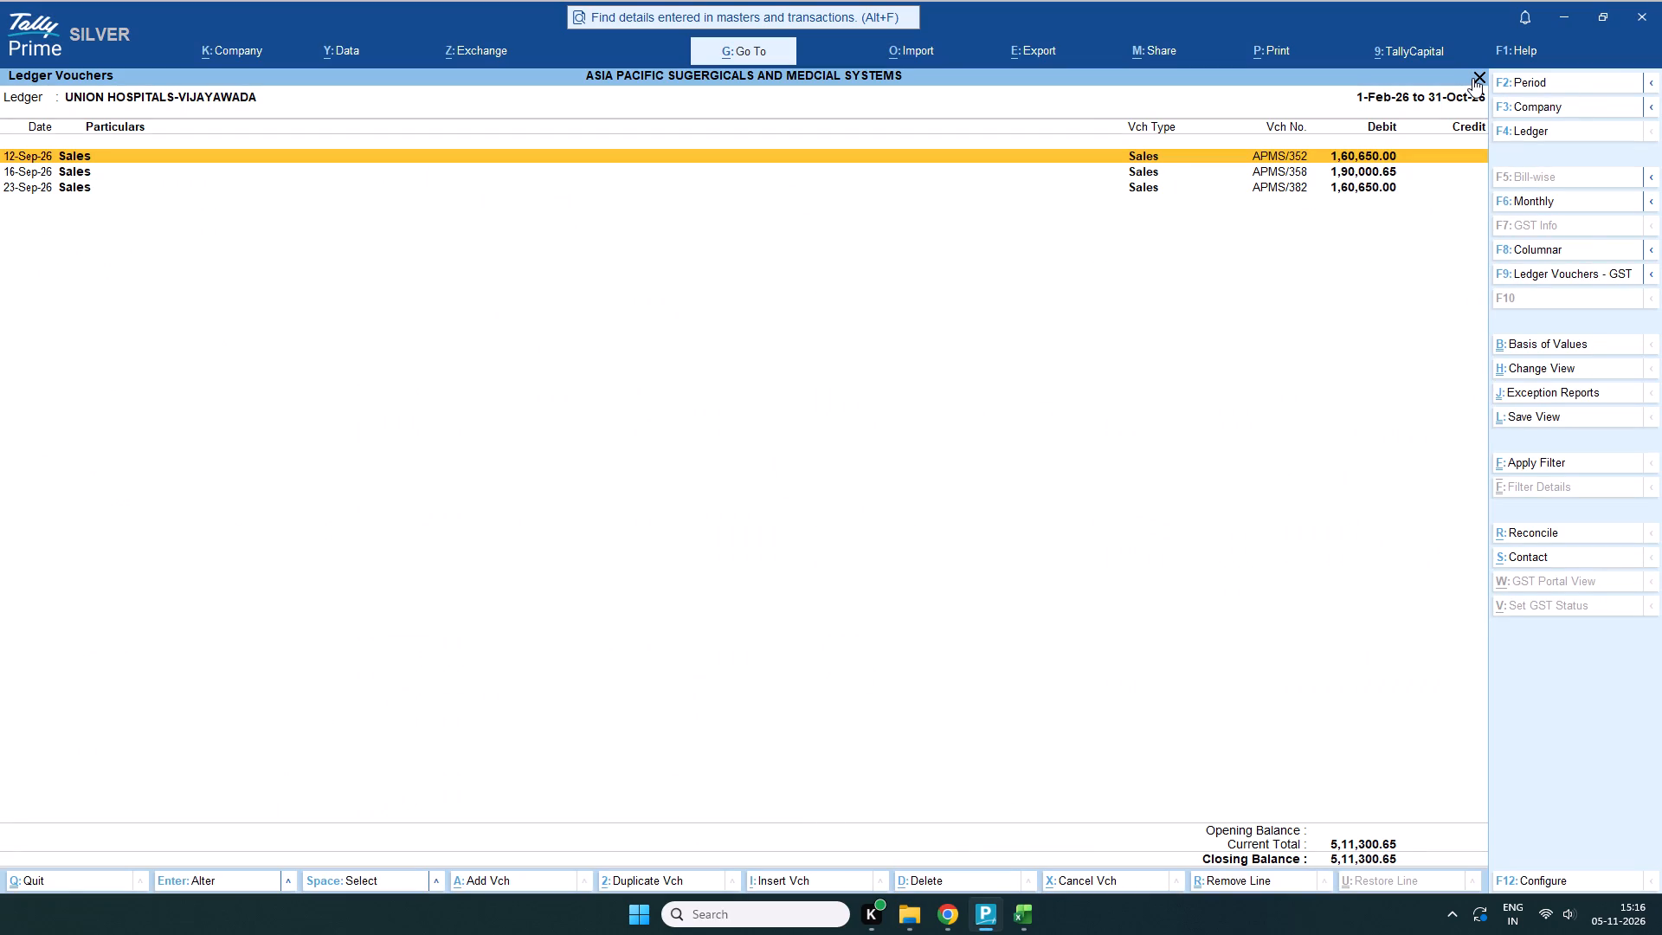
left_click(1472, 78)
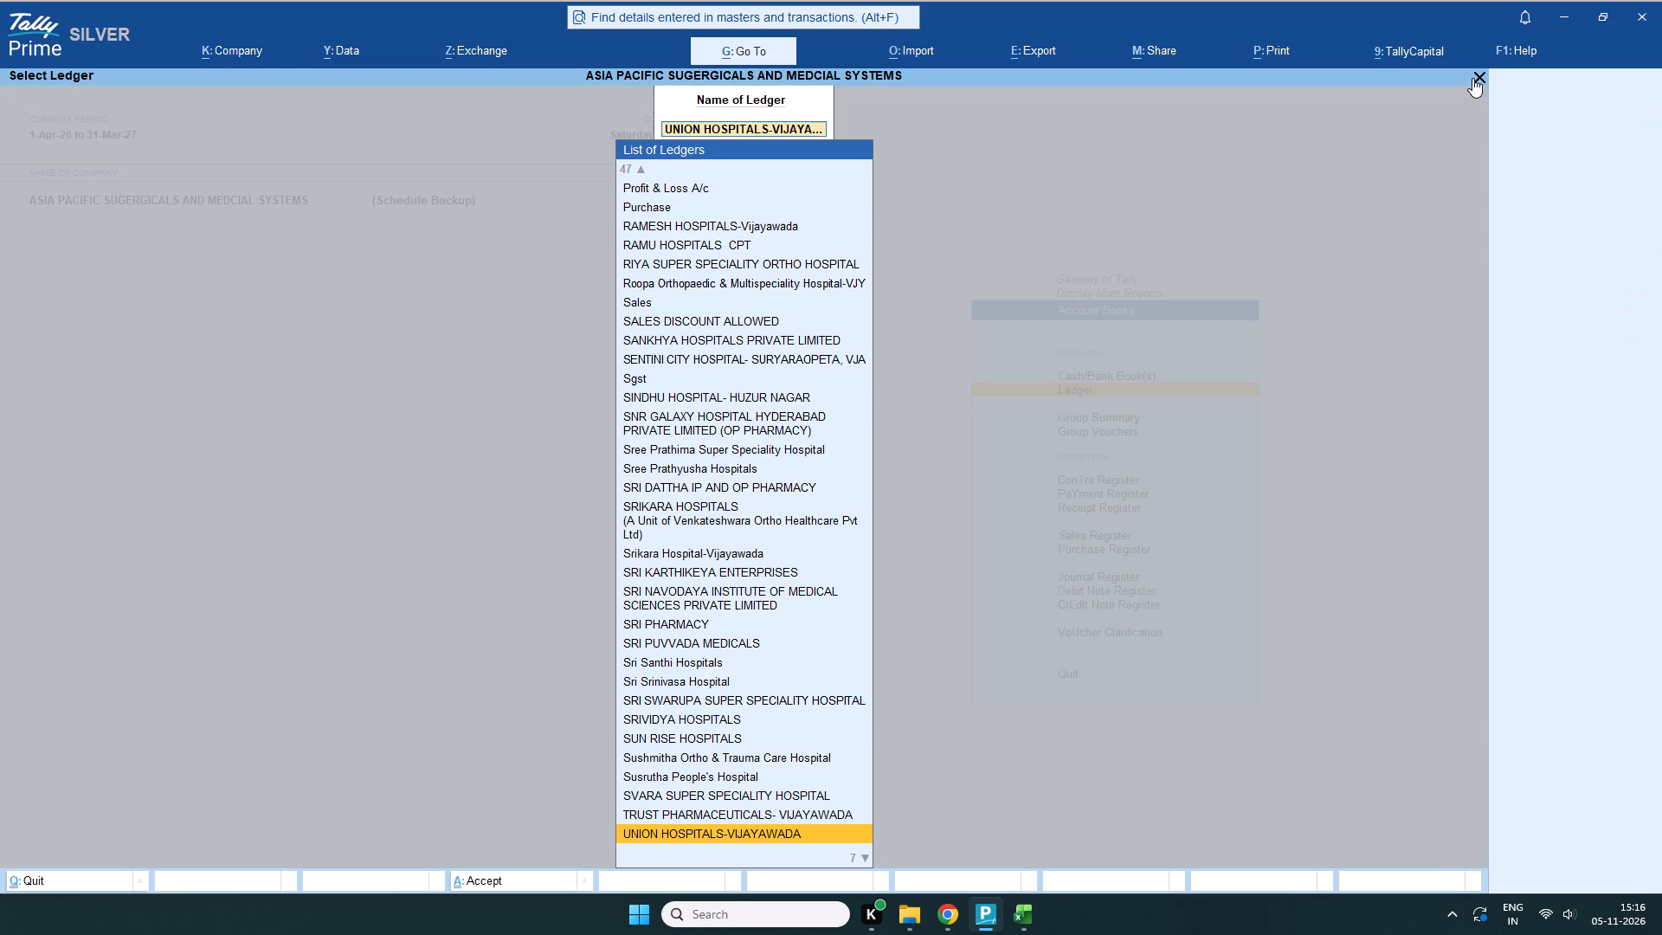
left_click(1485, 68)
left_click(1469, 74)
left_click(955, 807)
left_click(1480, 75)
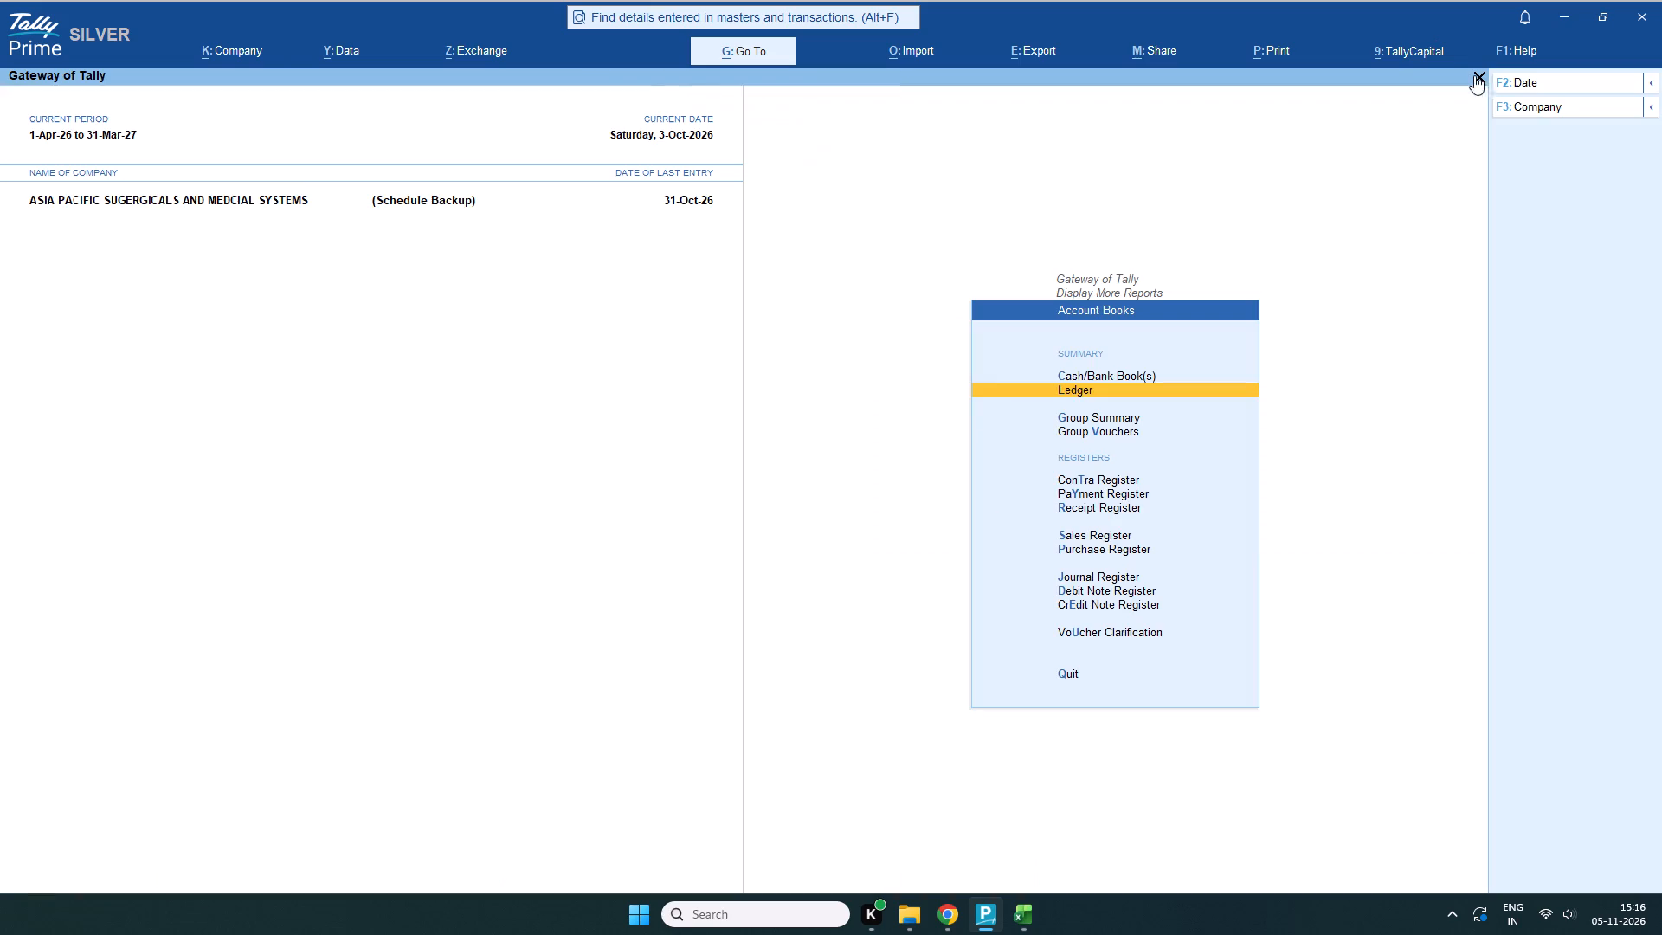
scroll(1095, 442, "down", 1)
left_click(1073, 671)
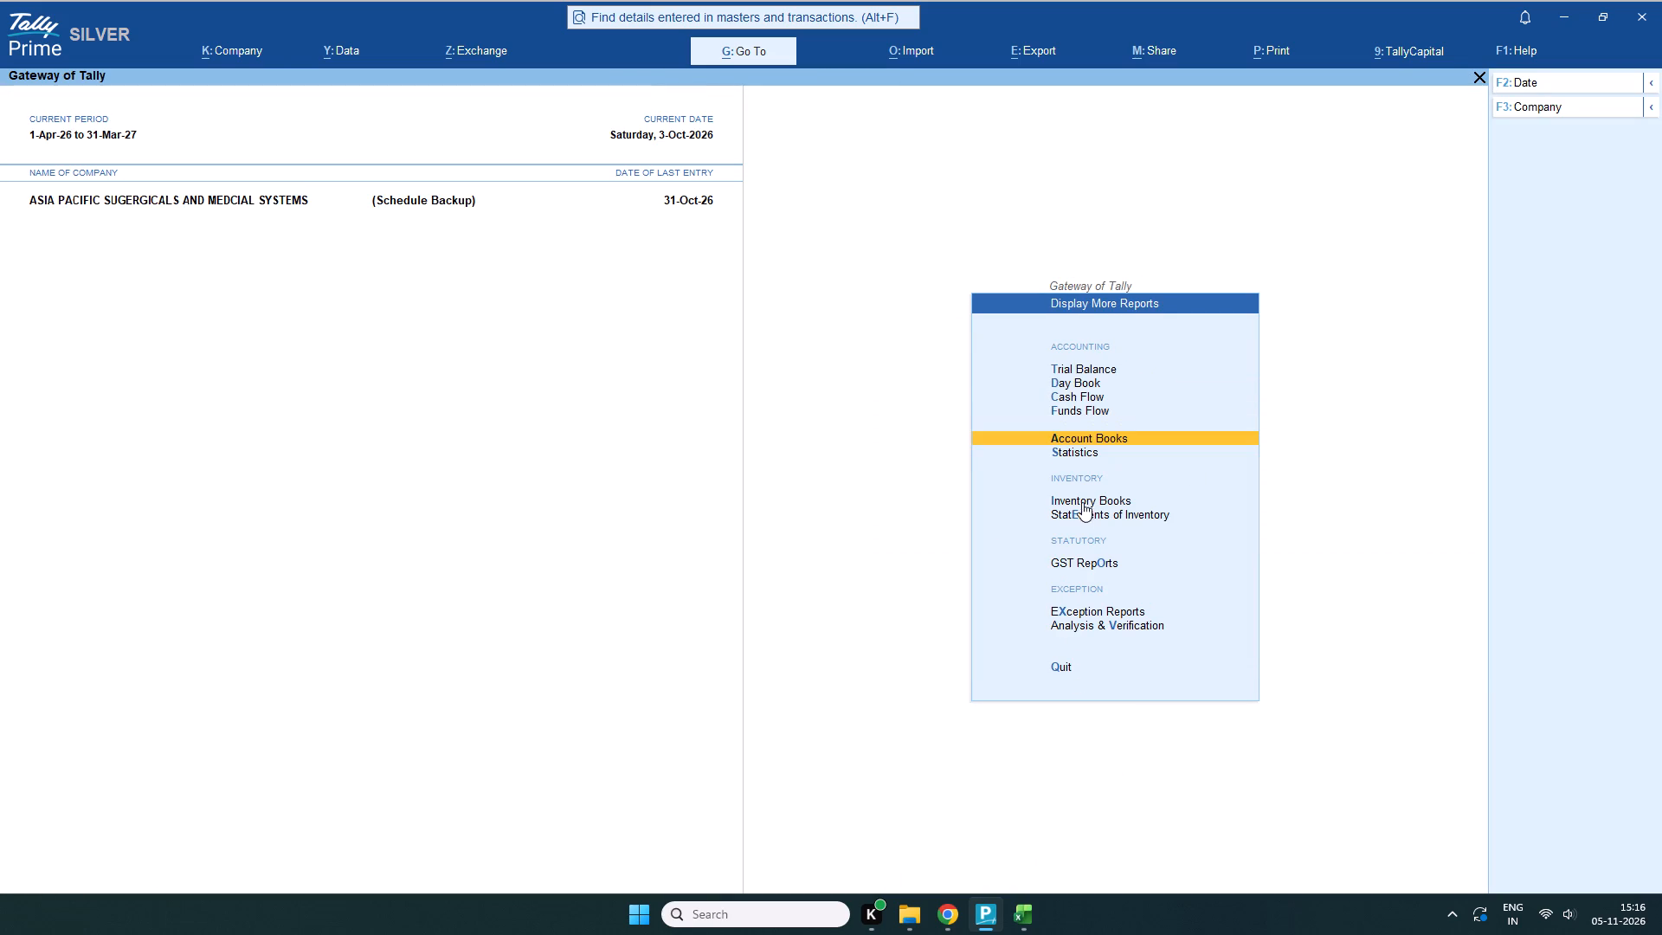
scroll(1078, 480, "up", 1)
left_click(1051, 667)
scroll(1077, 420, "up", 1)
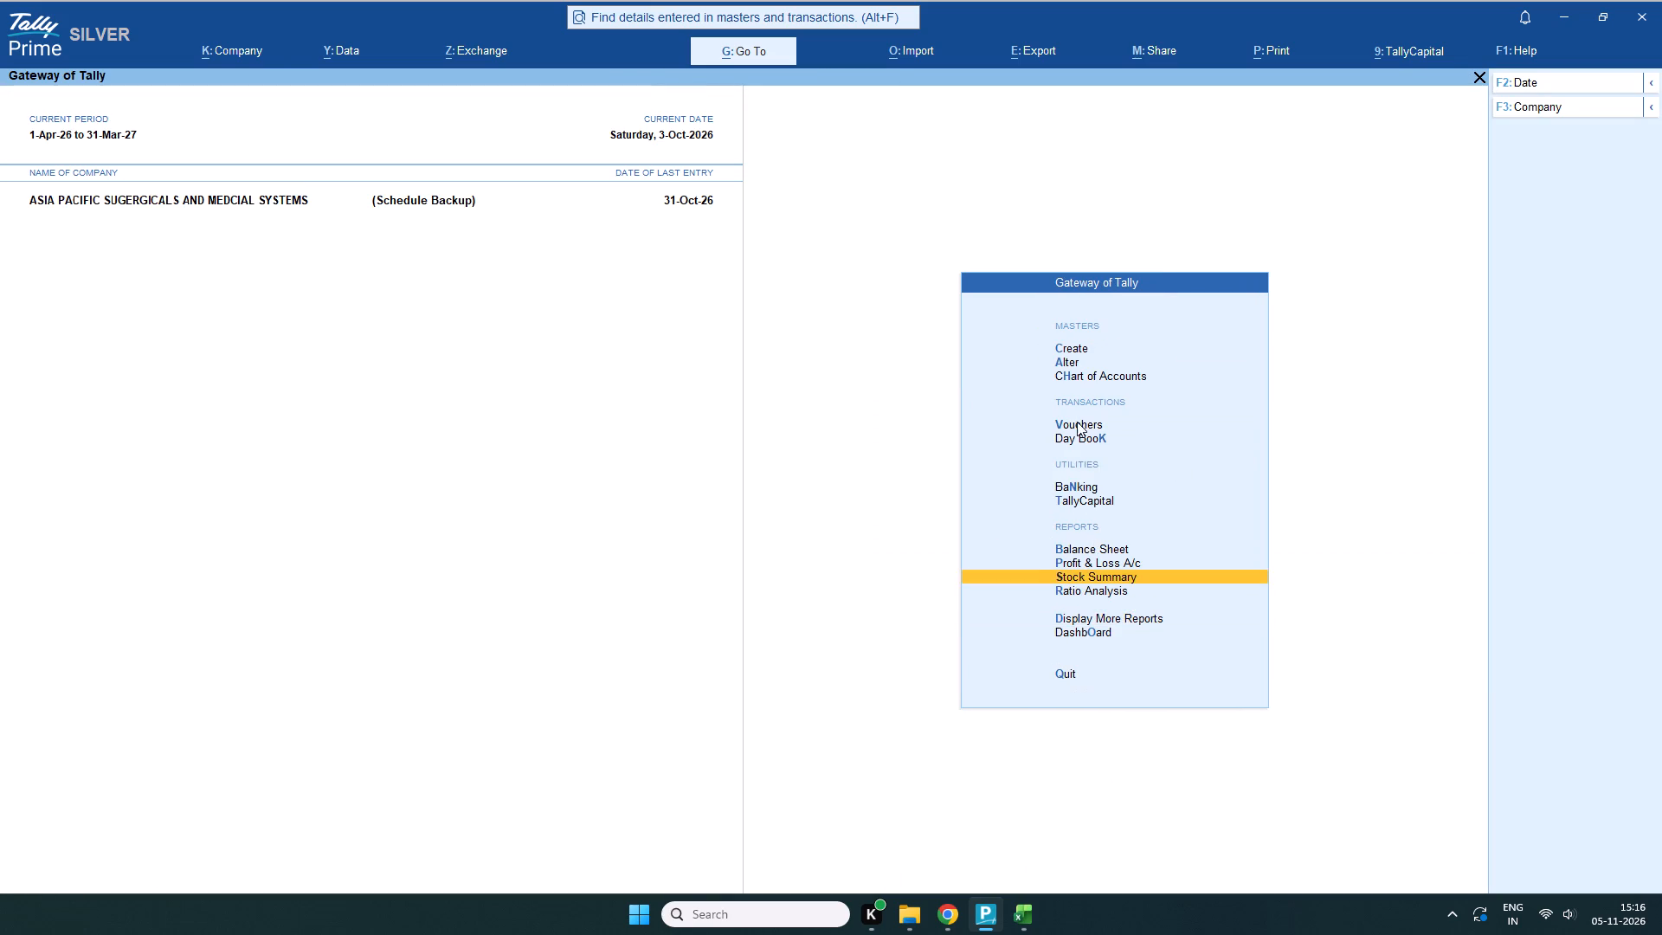
Open the Day Book and set its date to 07-09-2026.
scroll(1077, 422, "up", 7)
scroll(1080, 438, "down", 1)
left_click(1080, 438)
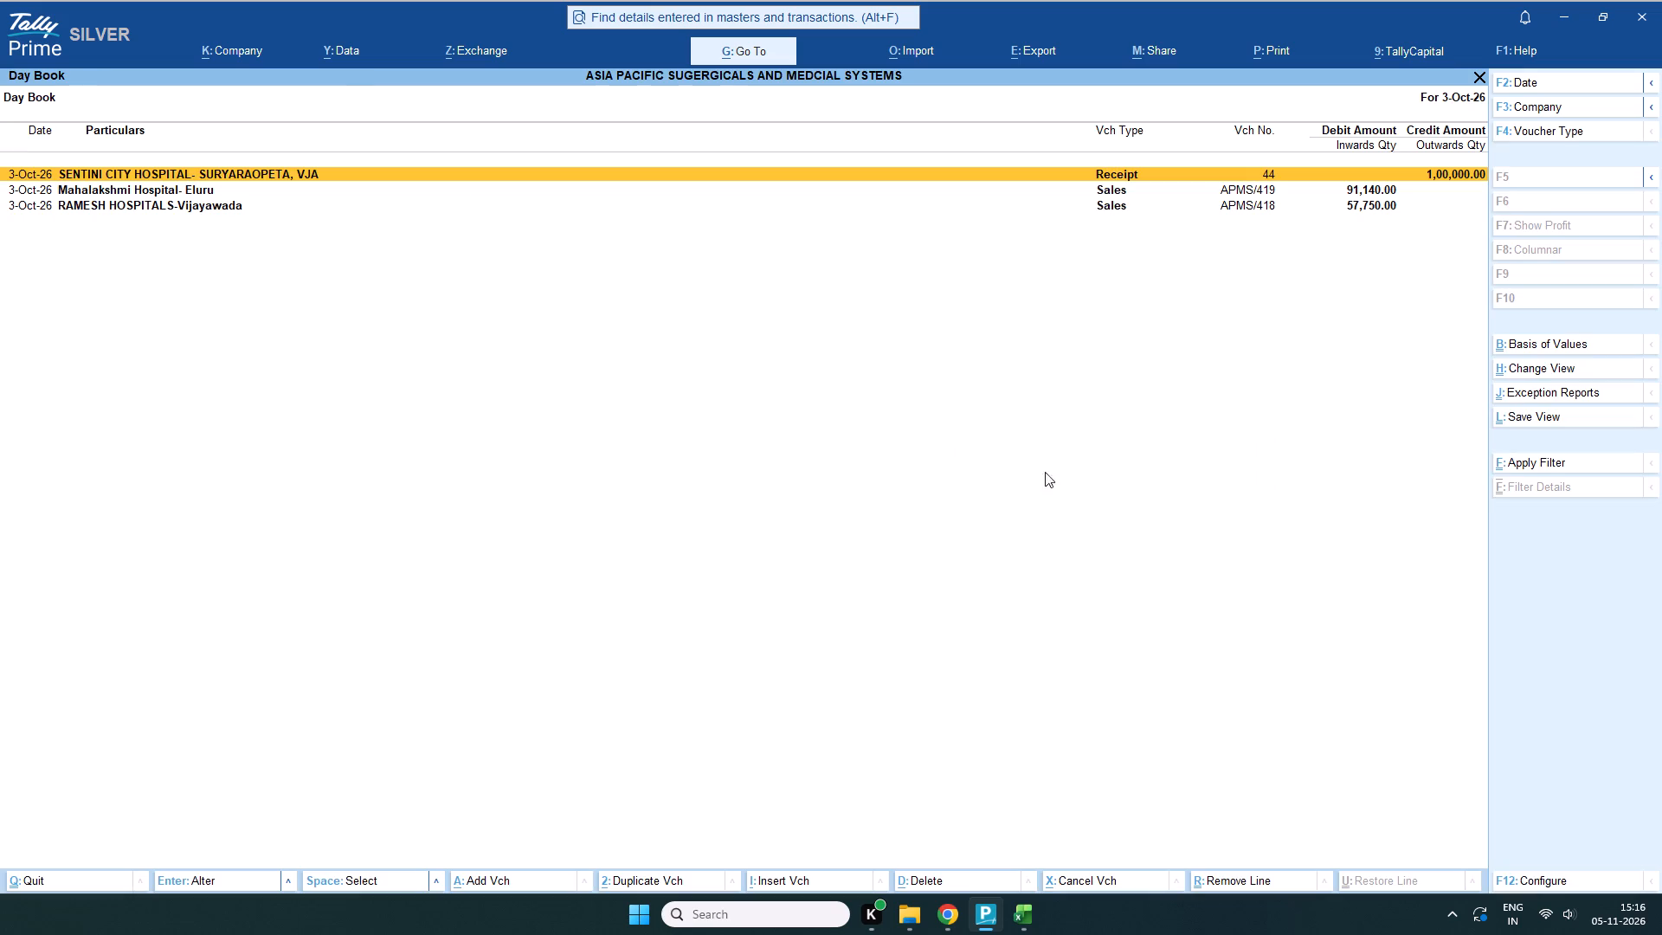
left_click(1555, 81)
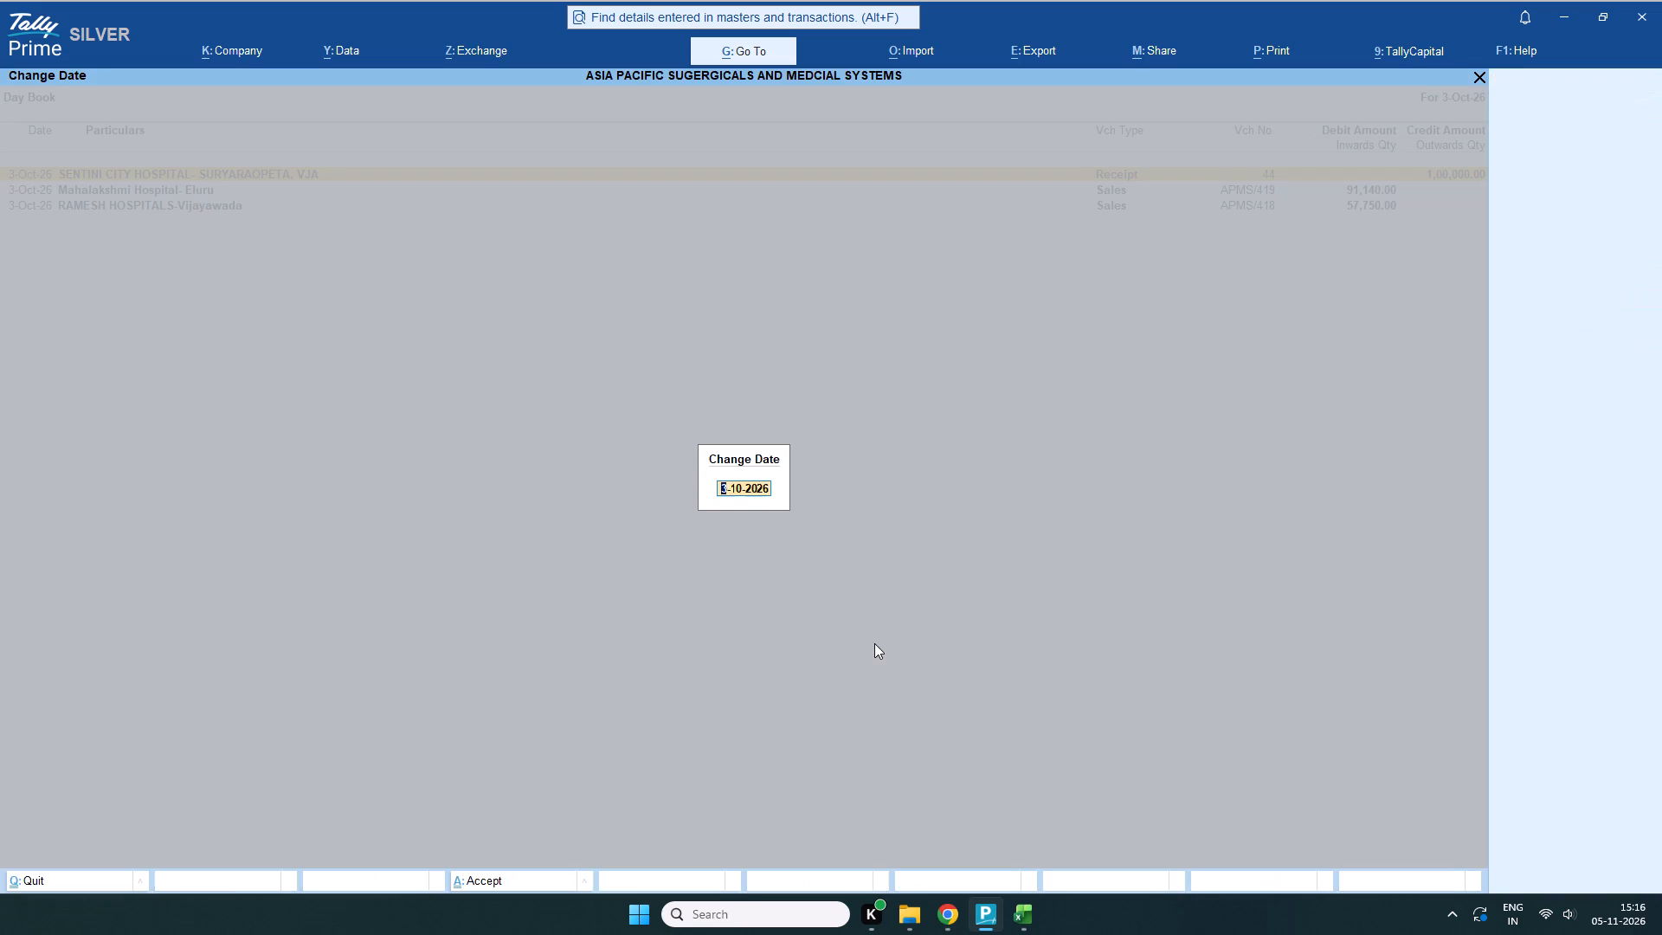
type("07-")
type("09-2026")
key("Return")
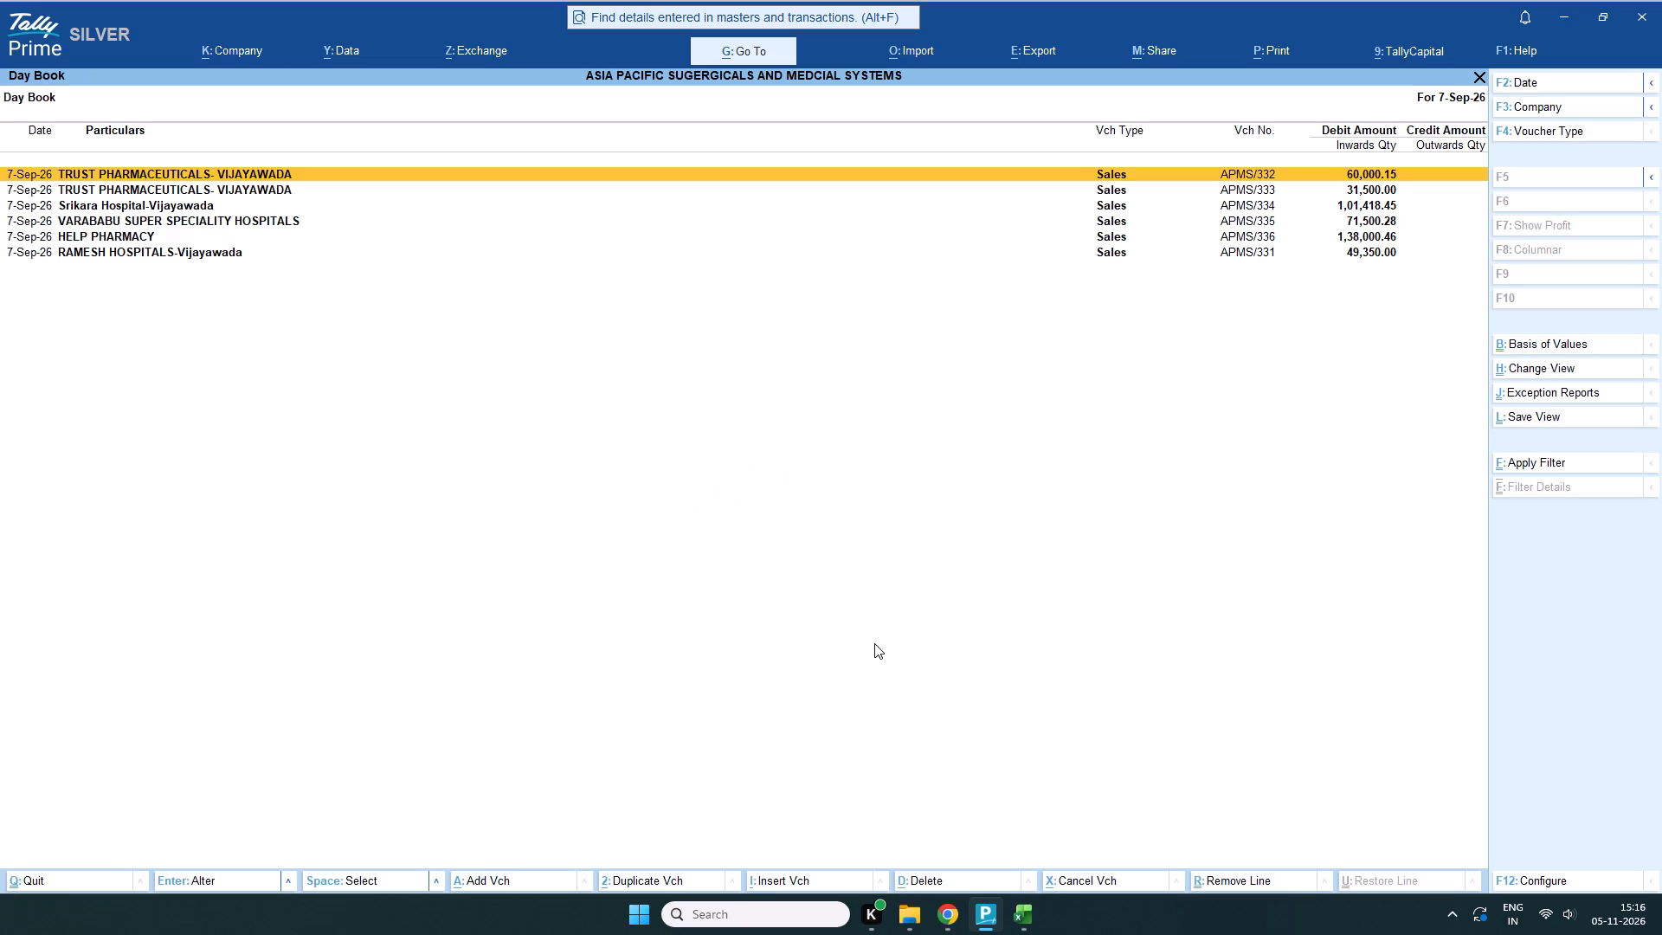
Open Help Pharmacy's sales voucher APMS/336 to examine its items and amounts, then close it unchanged.
scroll(1139, 321, "down", 1)
scroll(1207, 260, "down", 3)
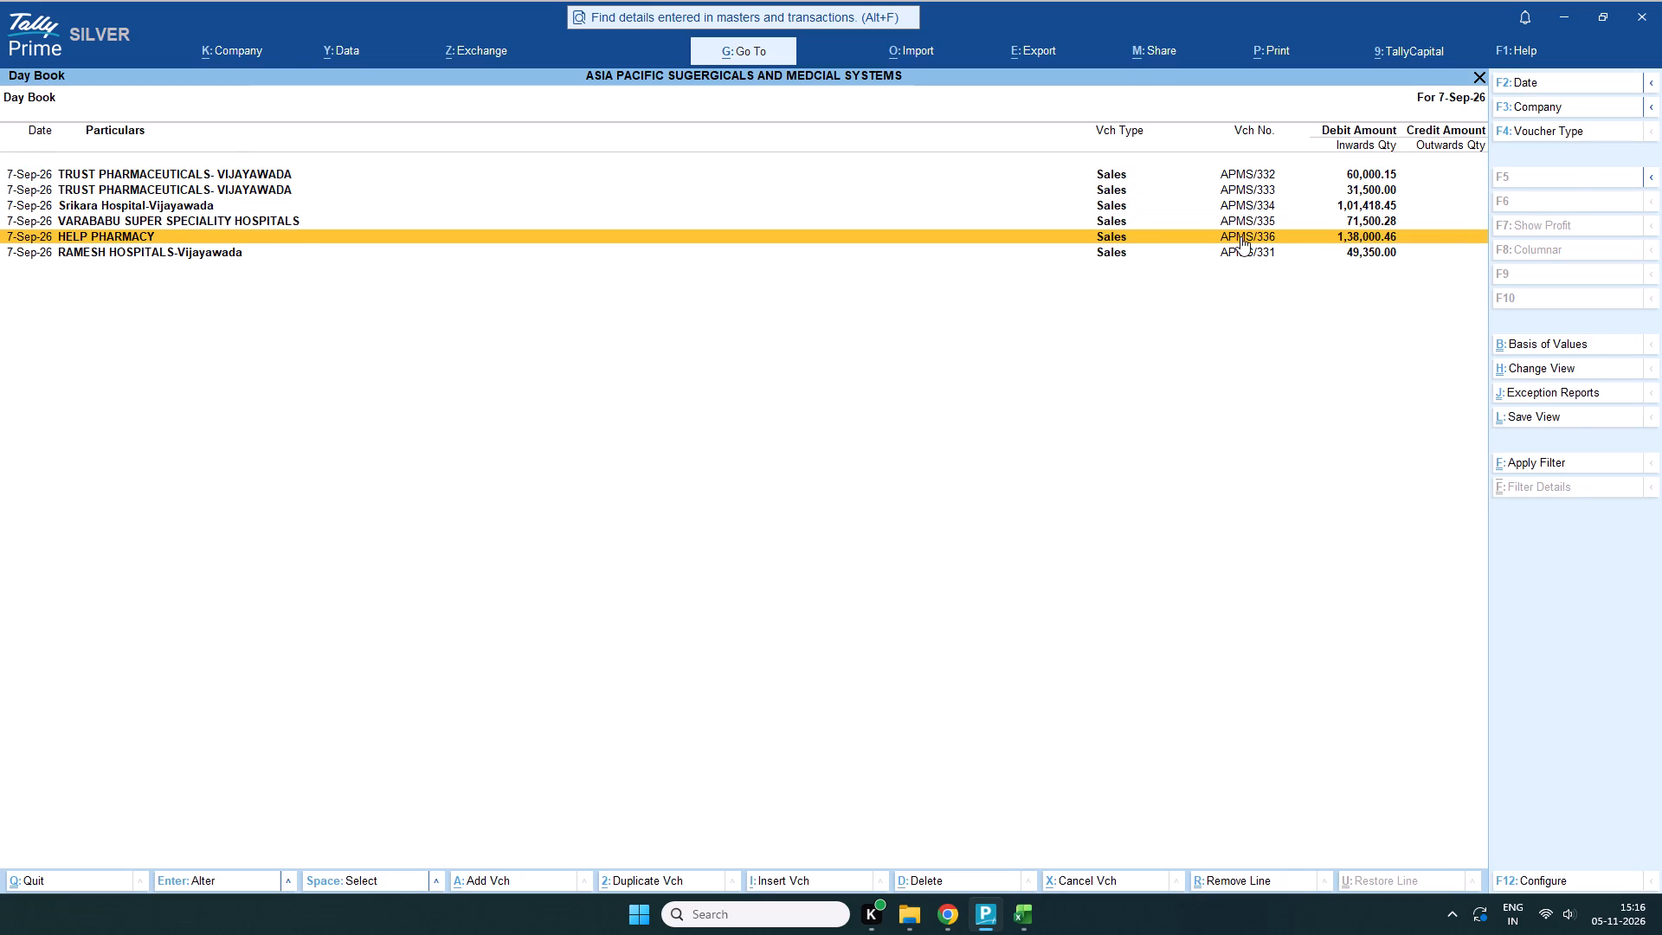
double_click(1240, 236)
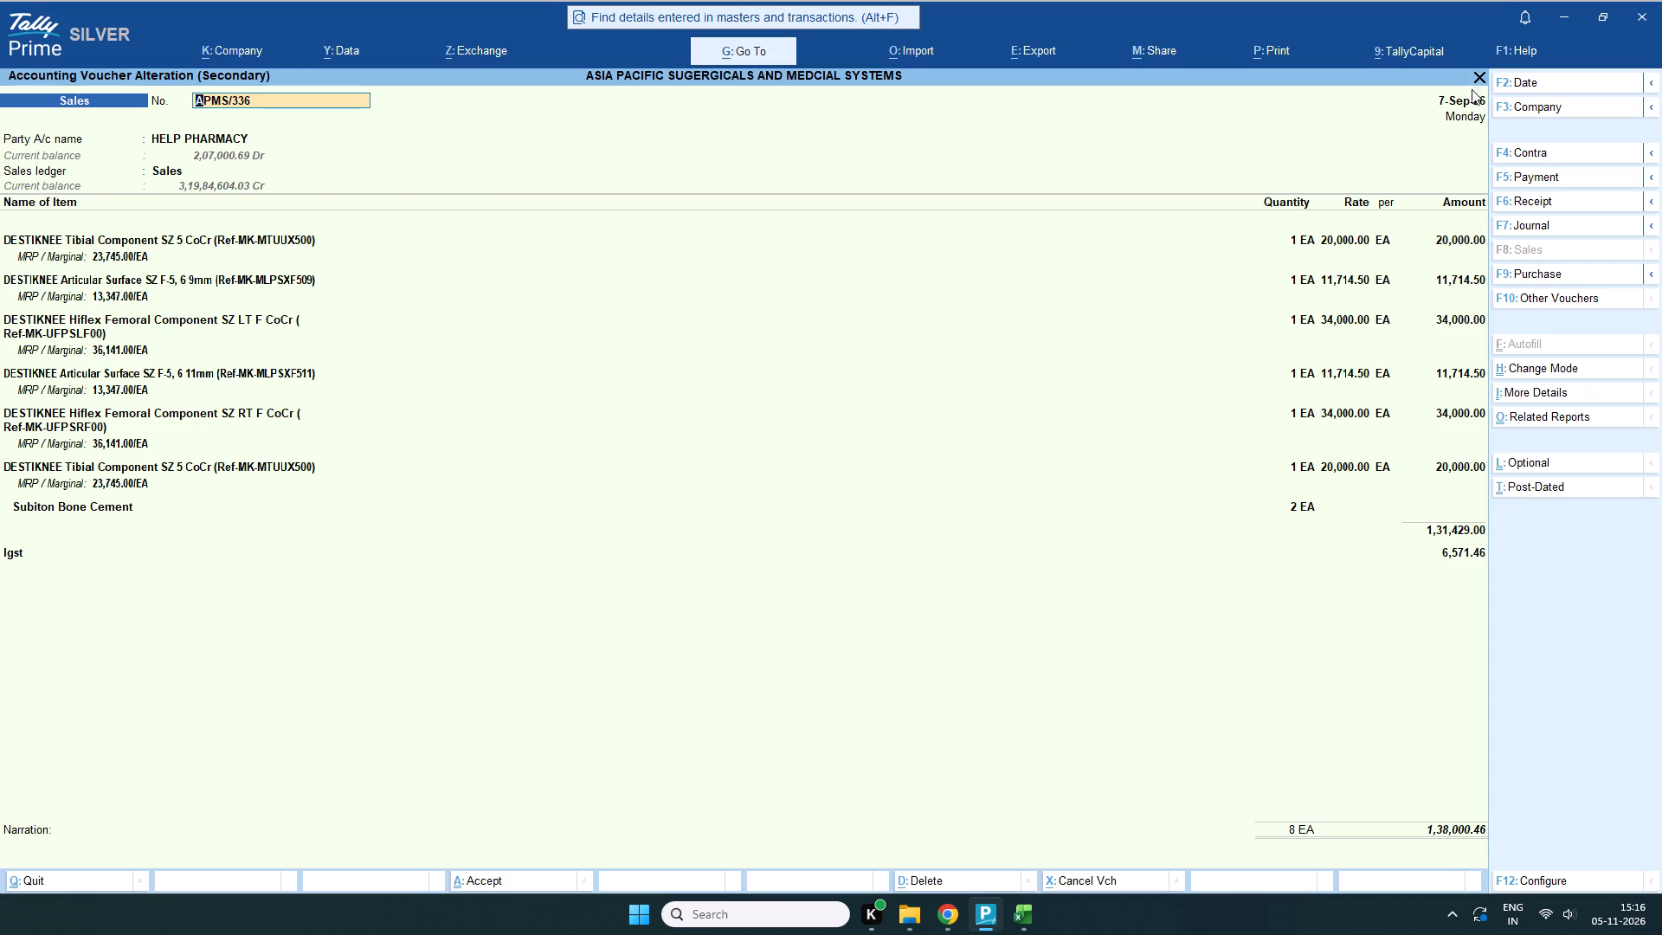
left_click(1485, 71)
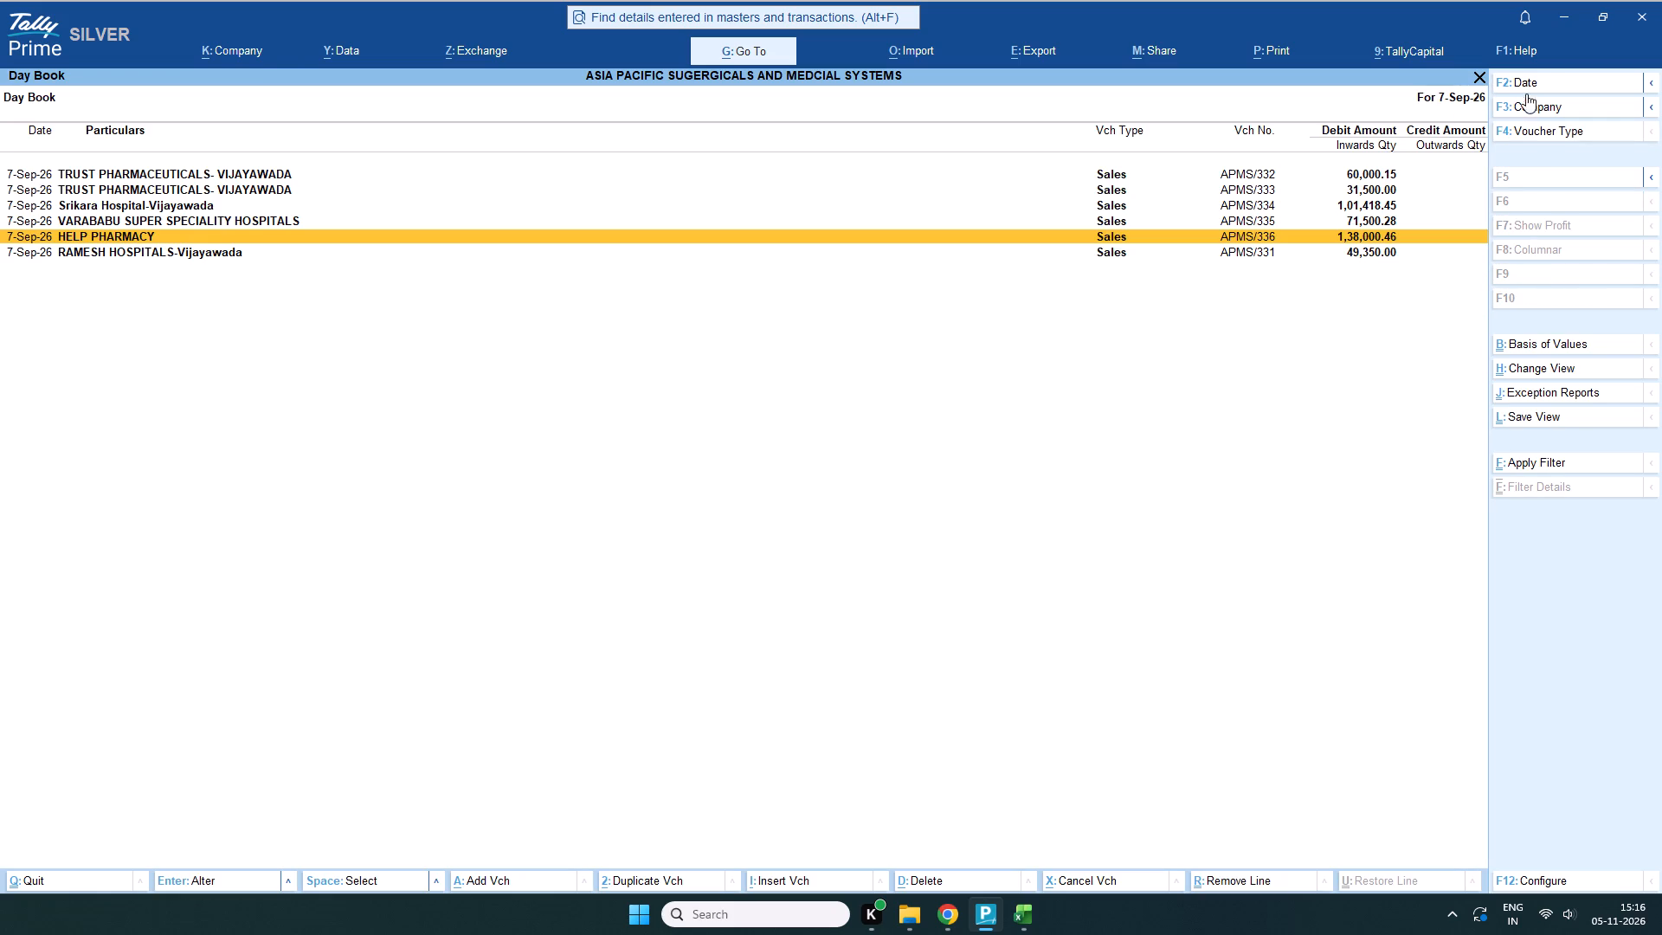
Change the Day Book date to 25-09-2026.
left_click(1534, 79)
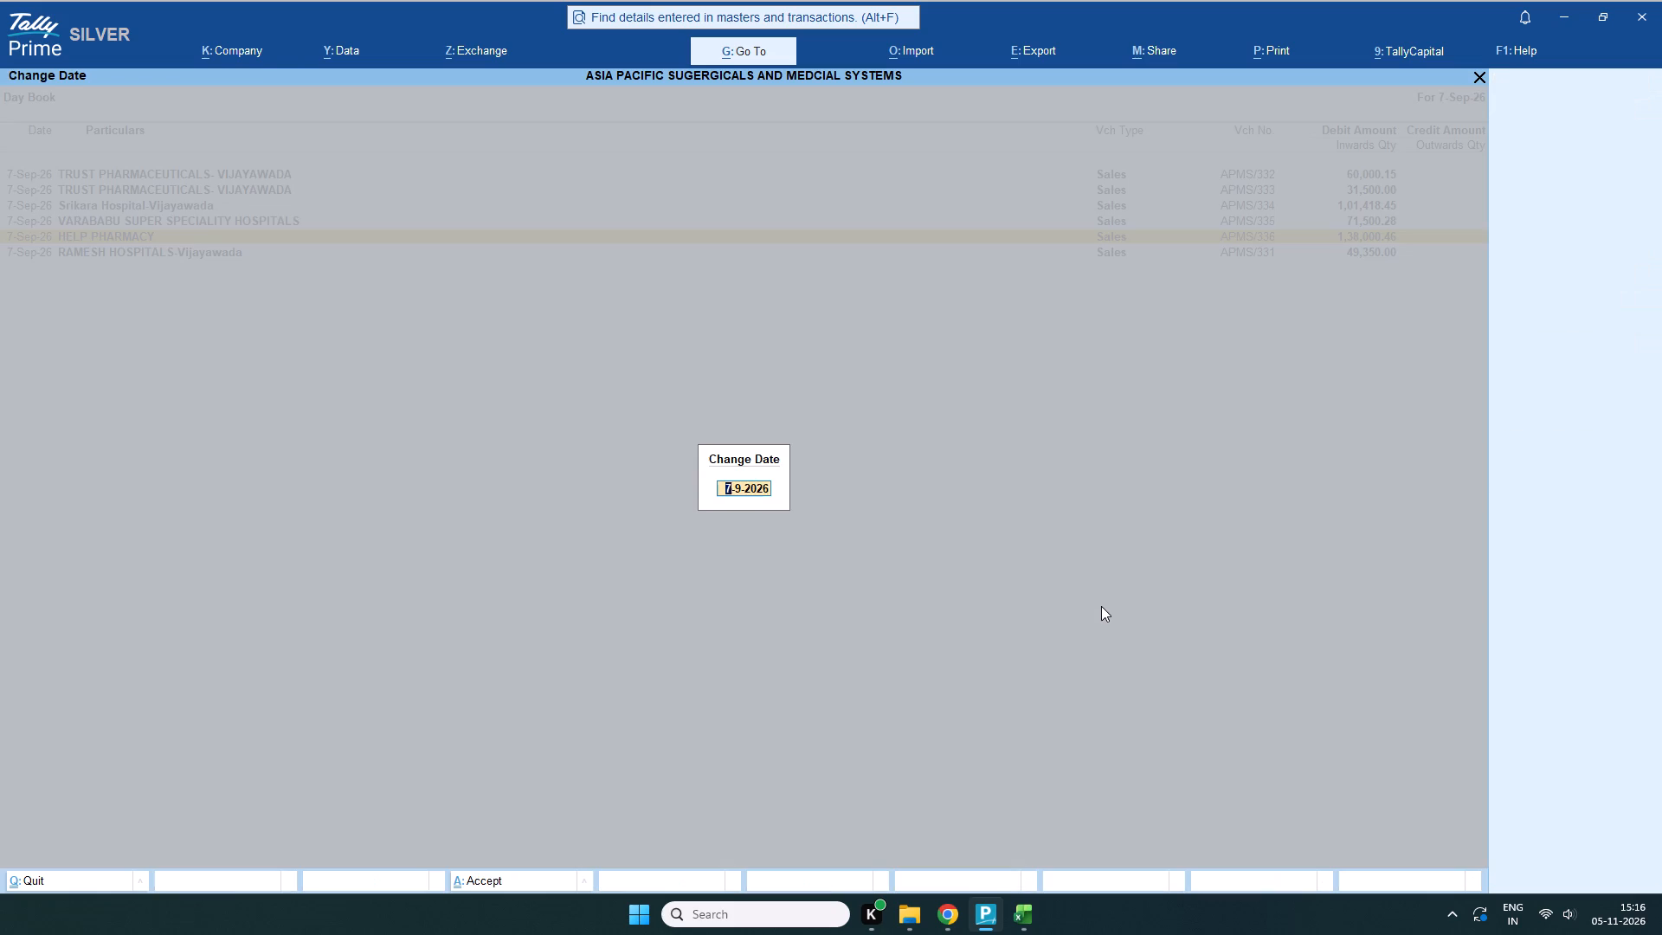
type("25-09-2026")
key("Return")
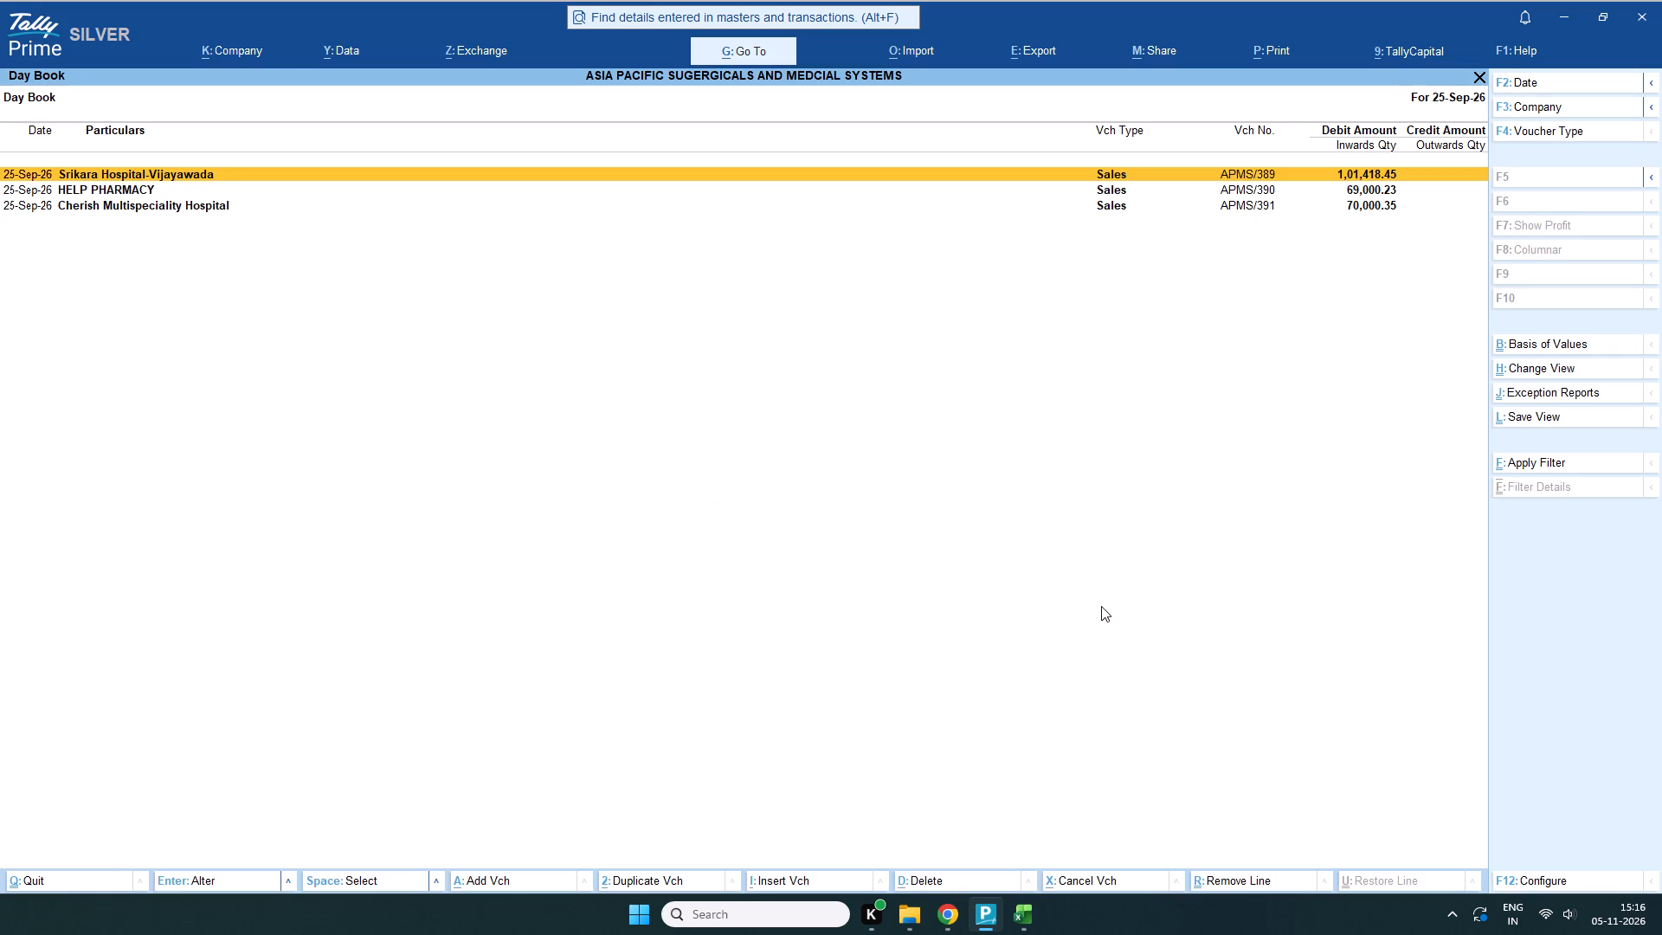
Examine Help Pharmacy's sales voucher APMS/390, then leave it unchanged and return to the Gateway of Tally.
scroll(1163, 243, "down", 2)
scroll(1176, 203, "up", 1)
left_click(1181, 184)
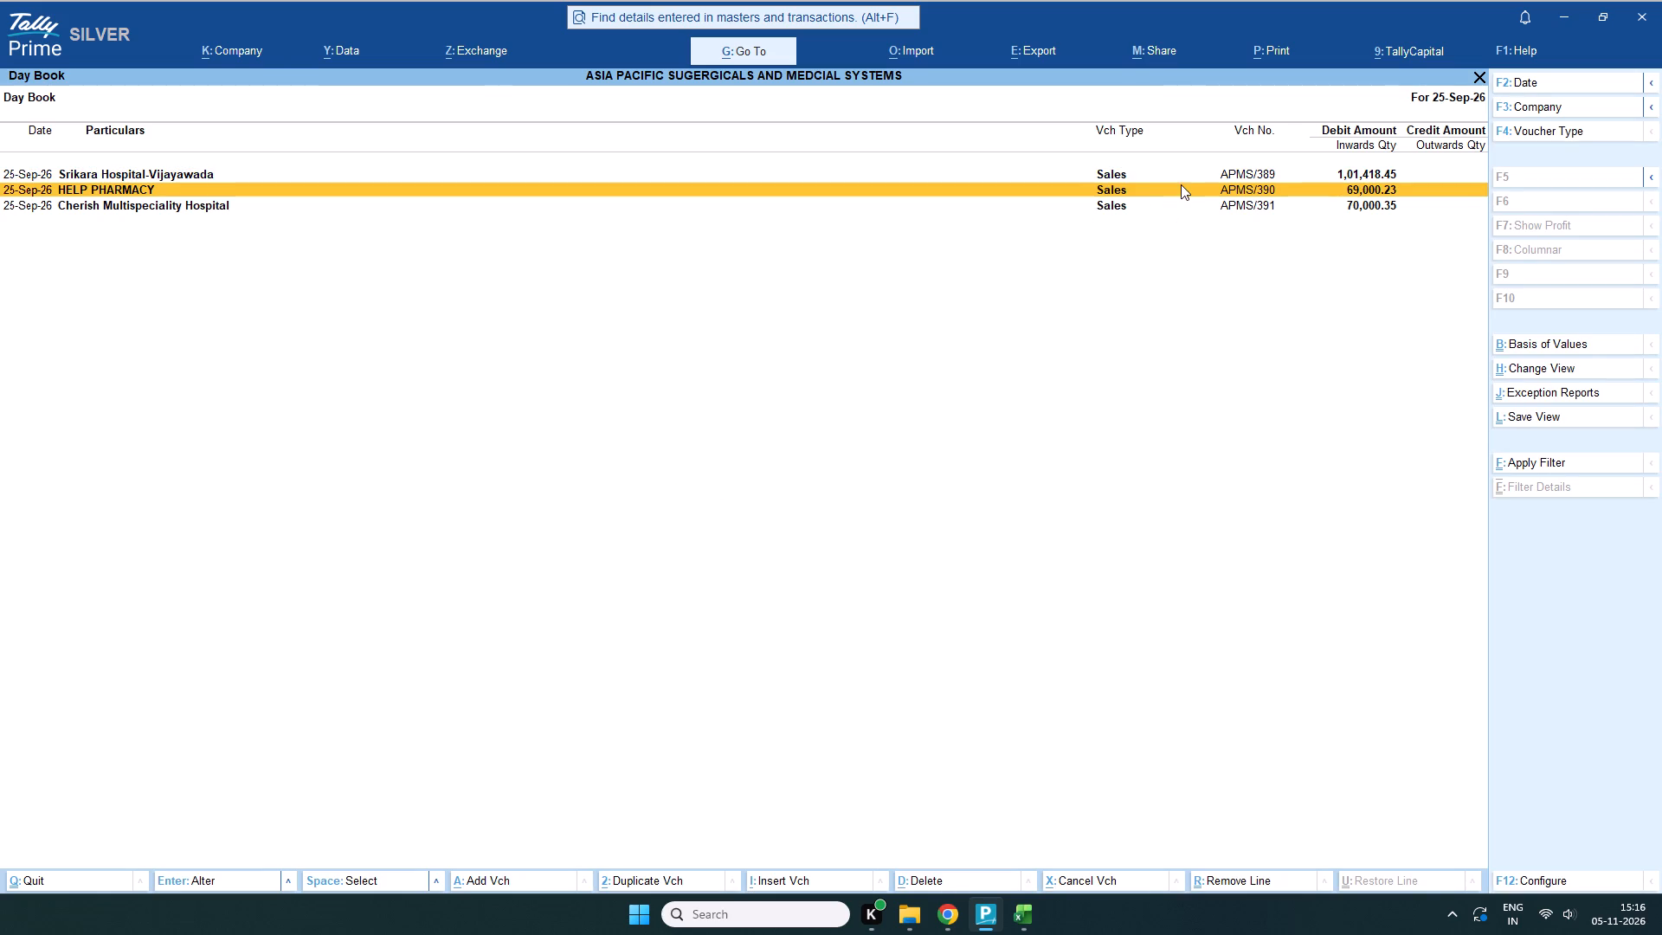
double_click(1177, 190)
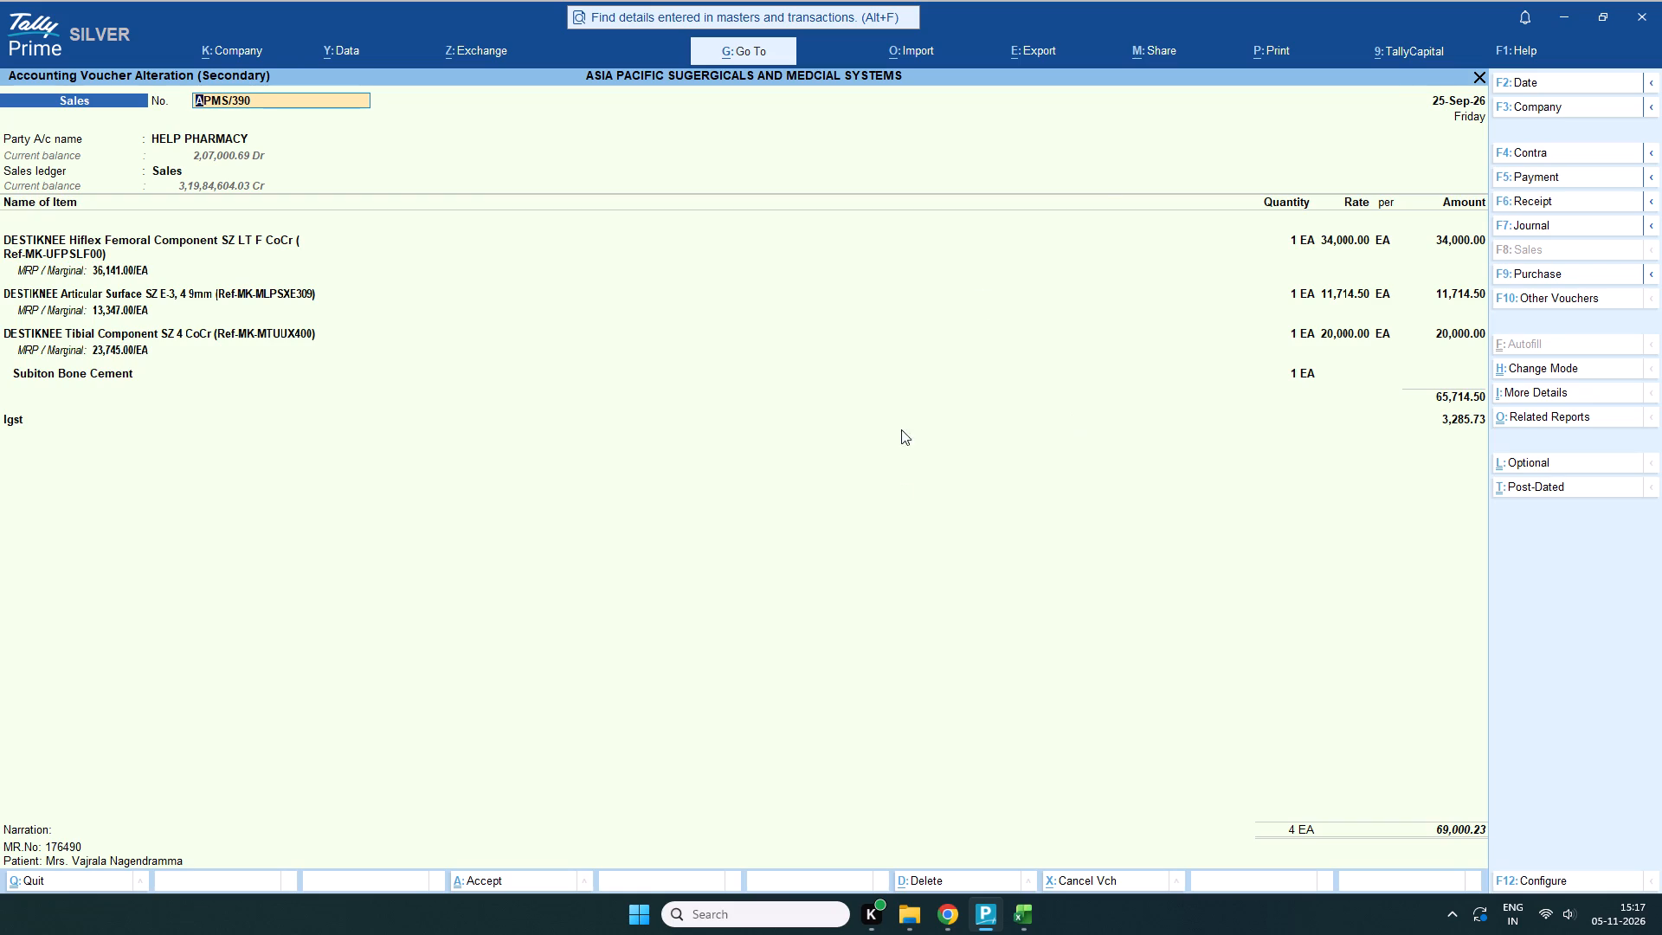
left_click(1495, 74)
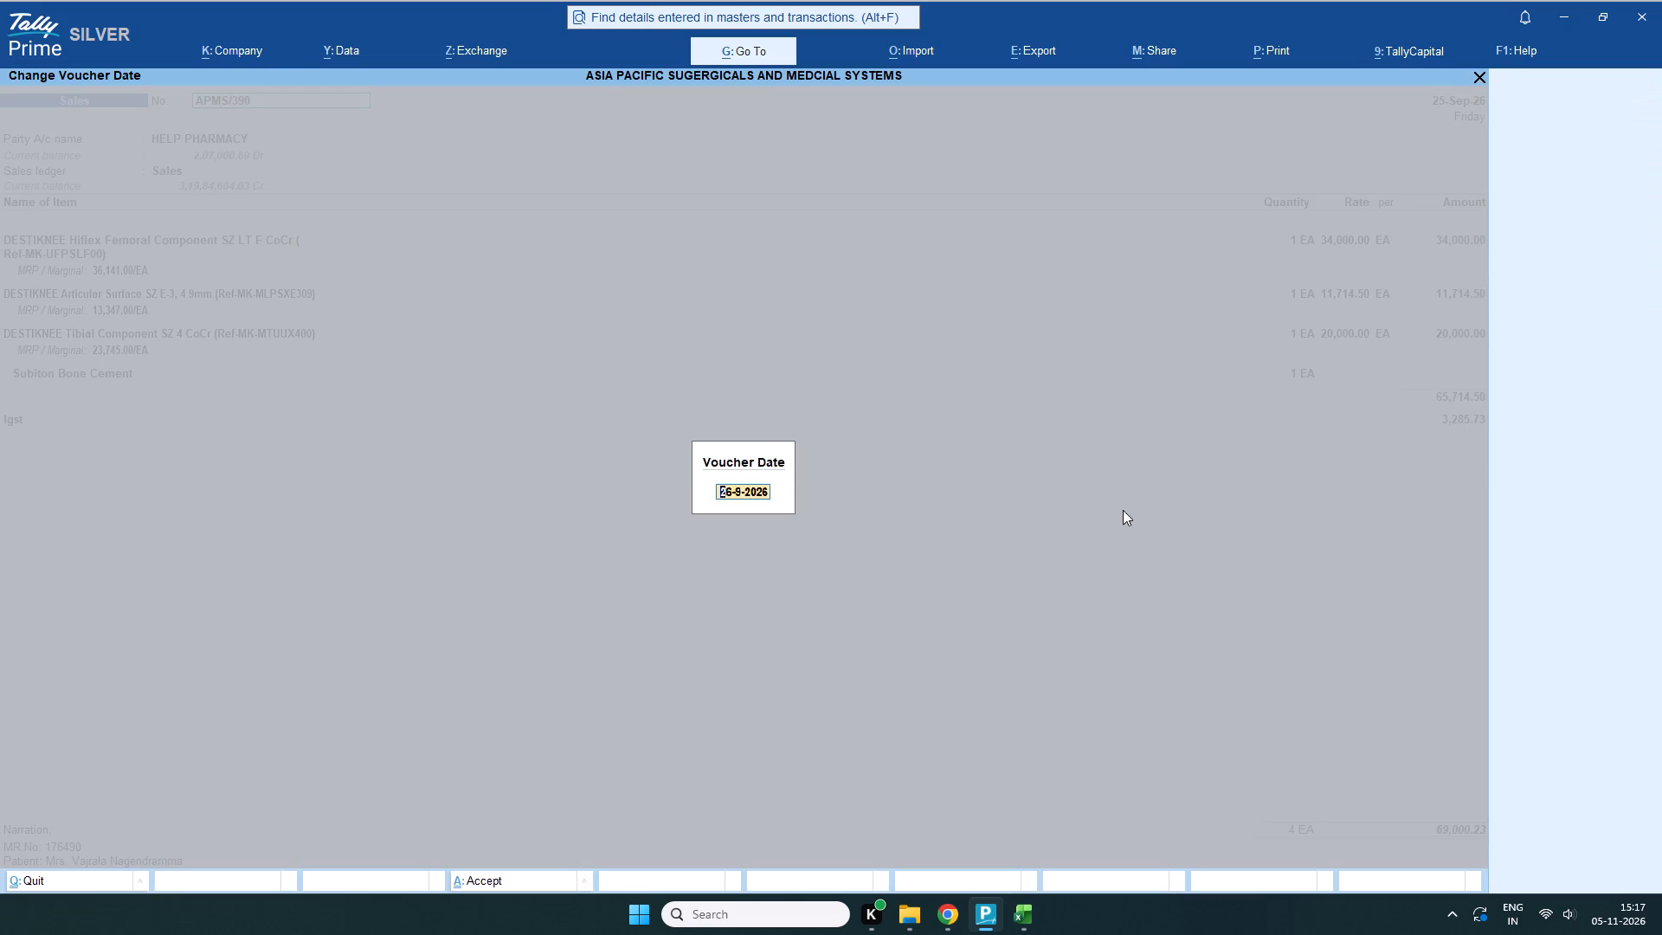
left_click(1131, 513)
left_click(1478, 72)
left_click(1478, 73)
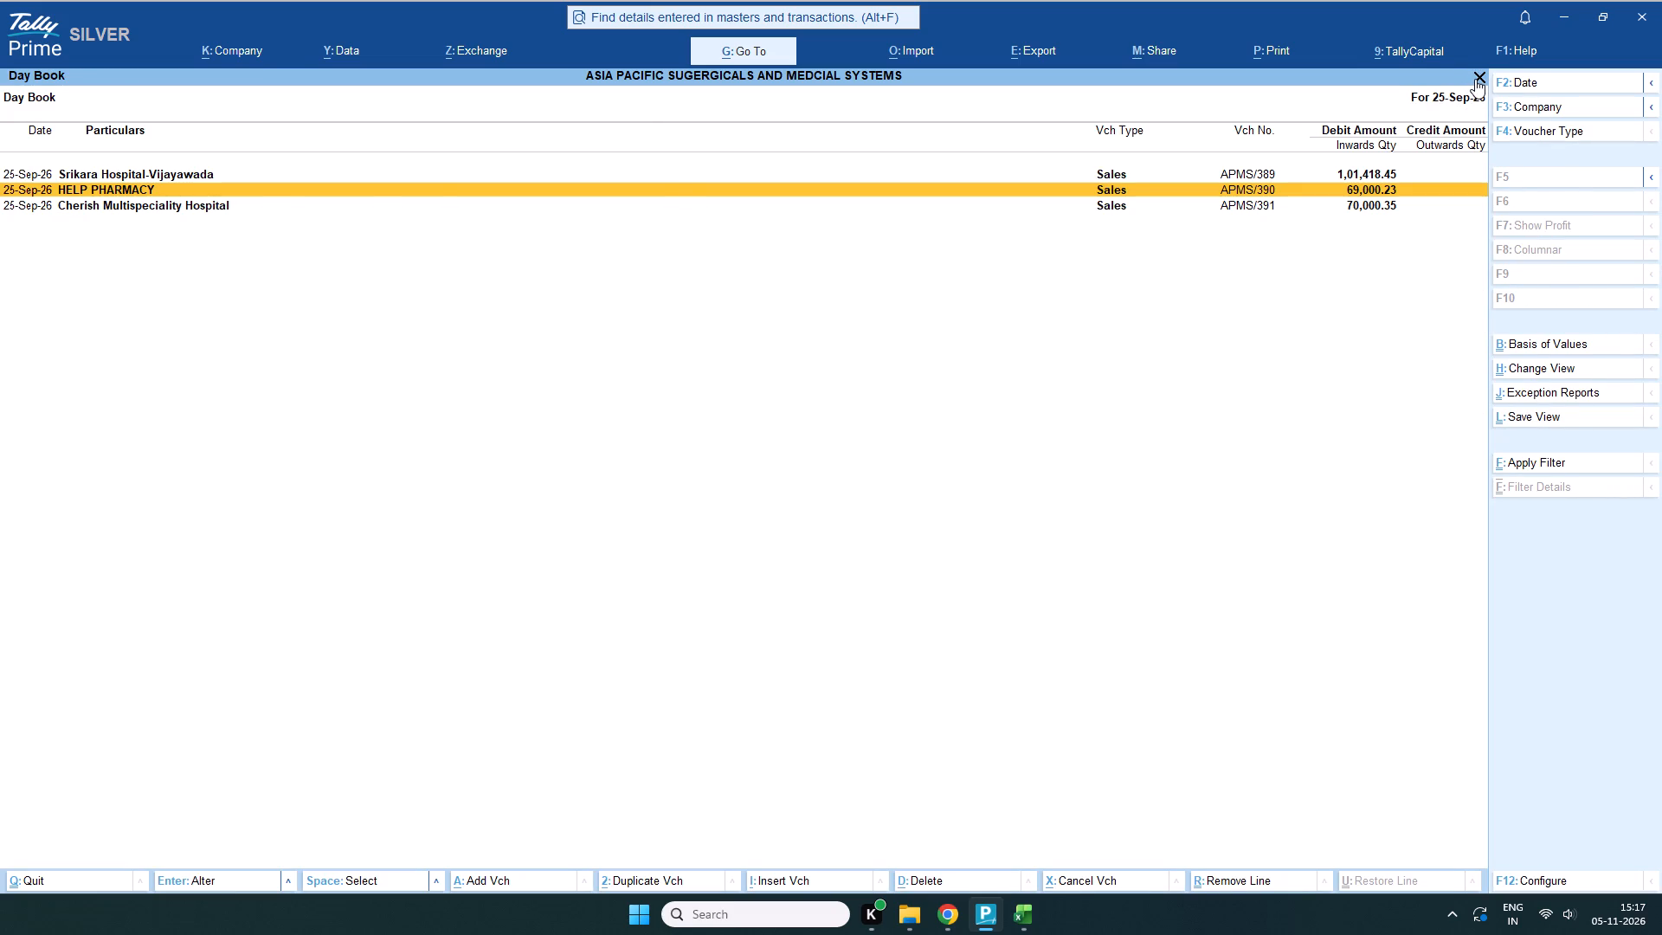
left_click(1475, 79)
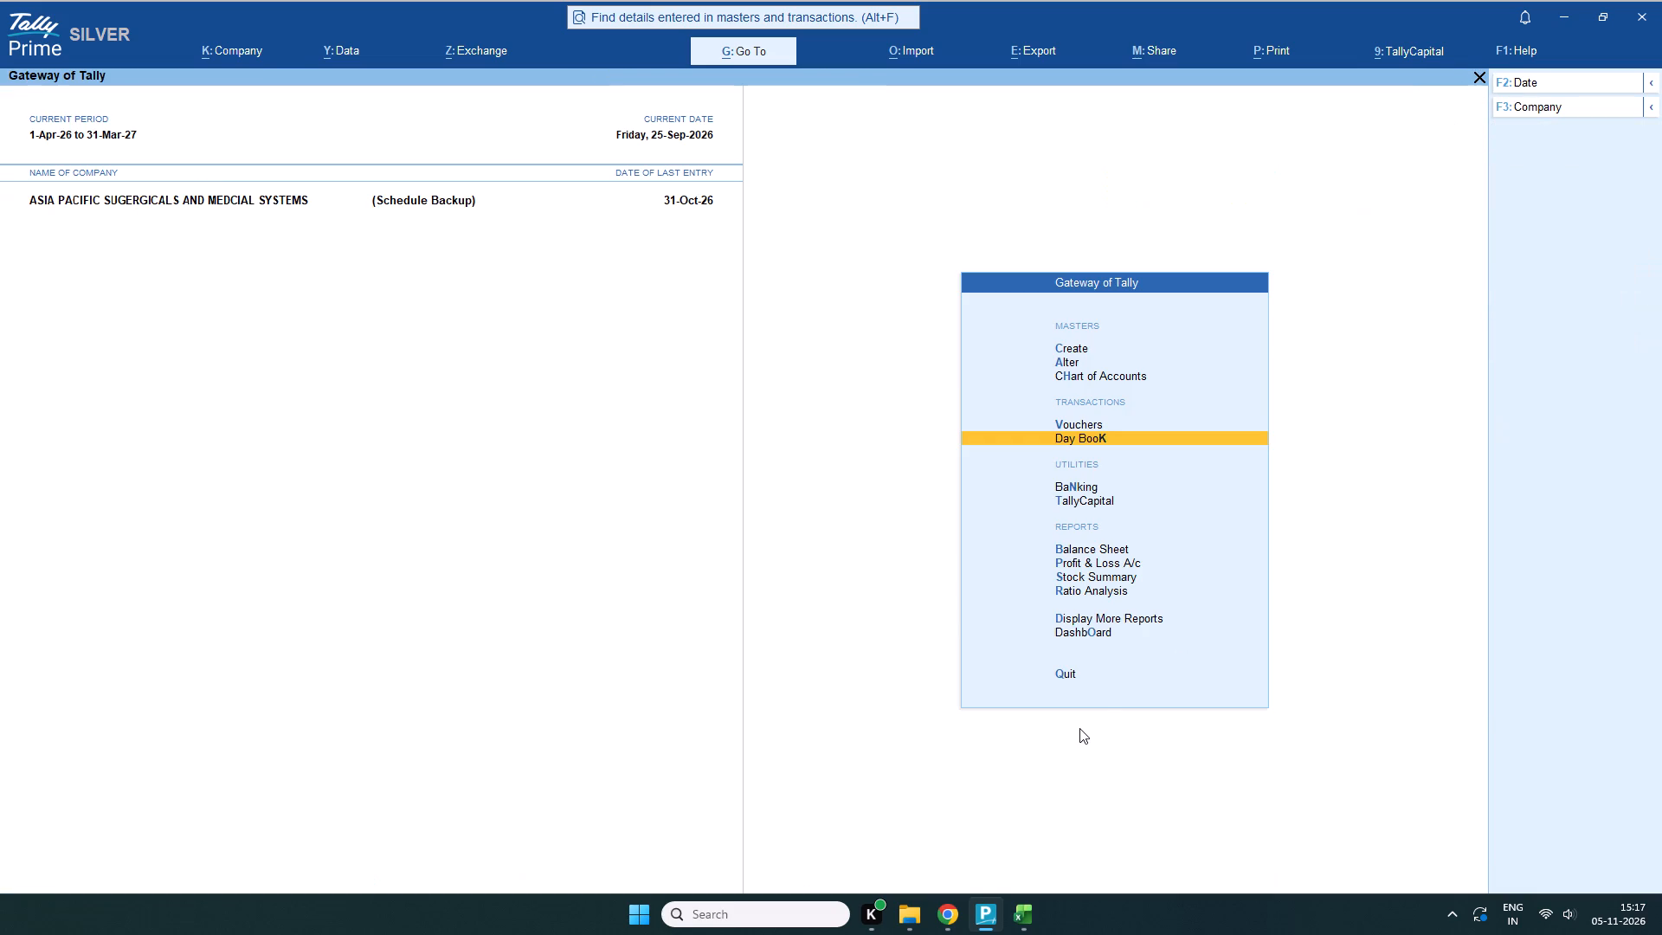
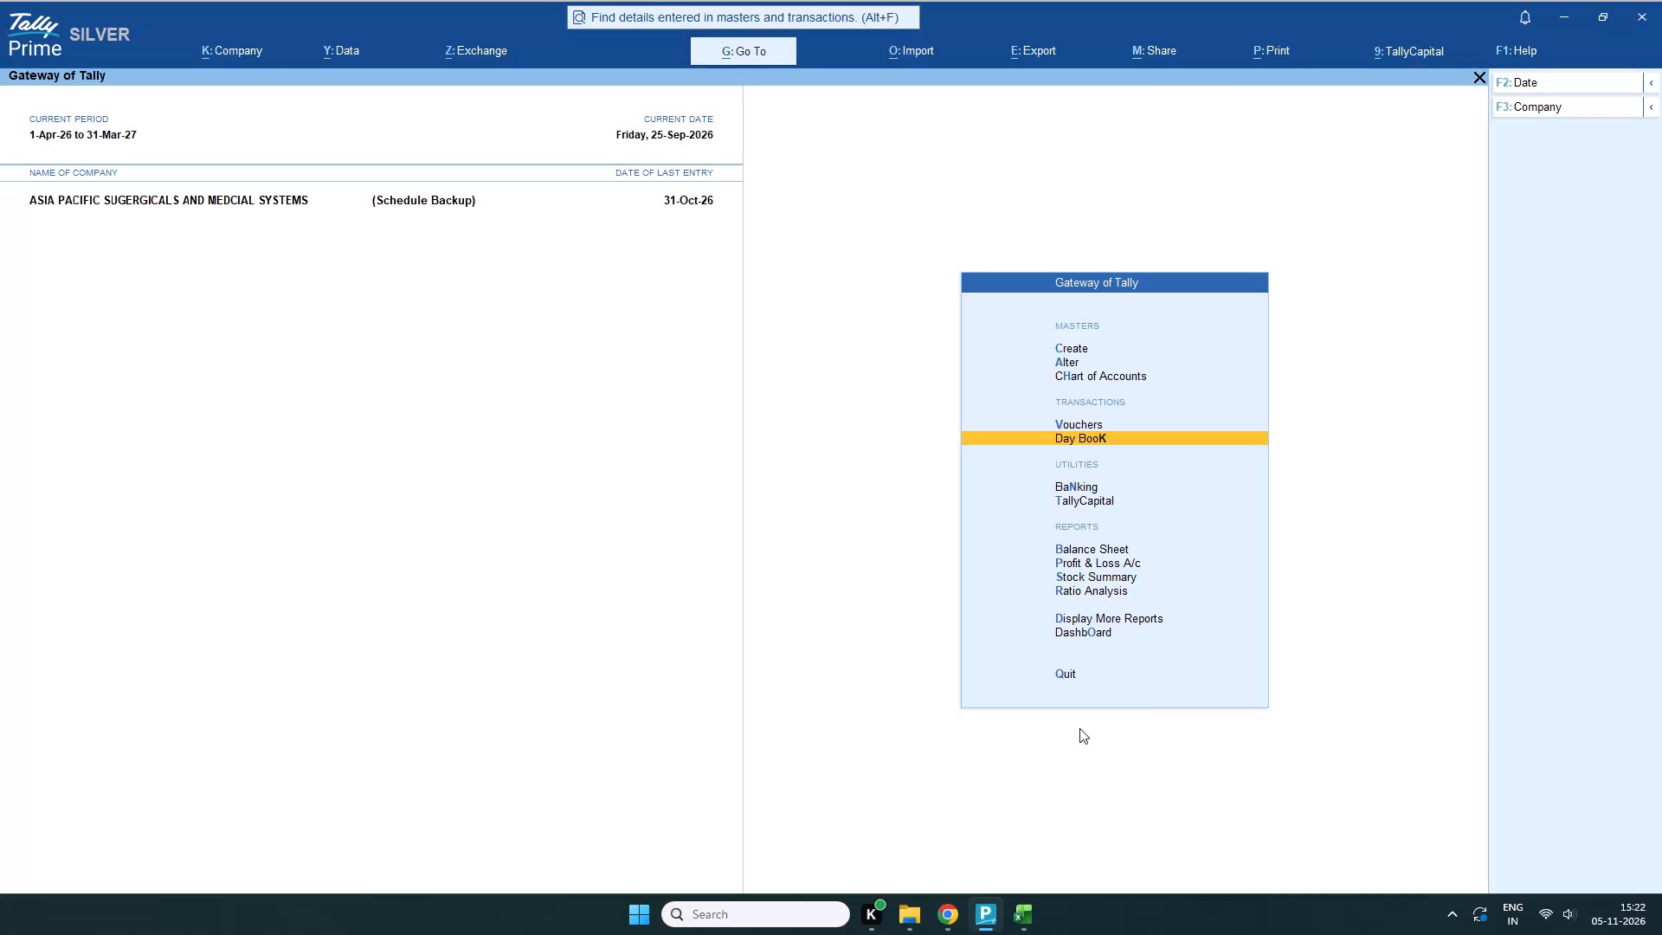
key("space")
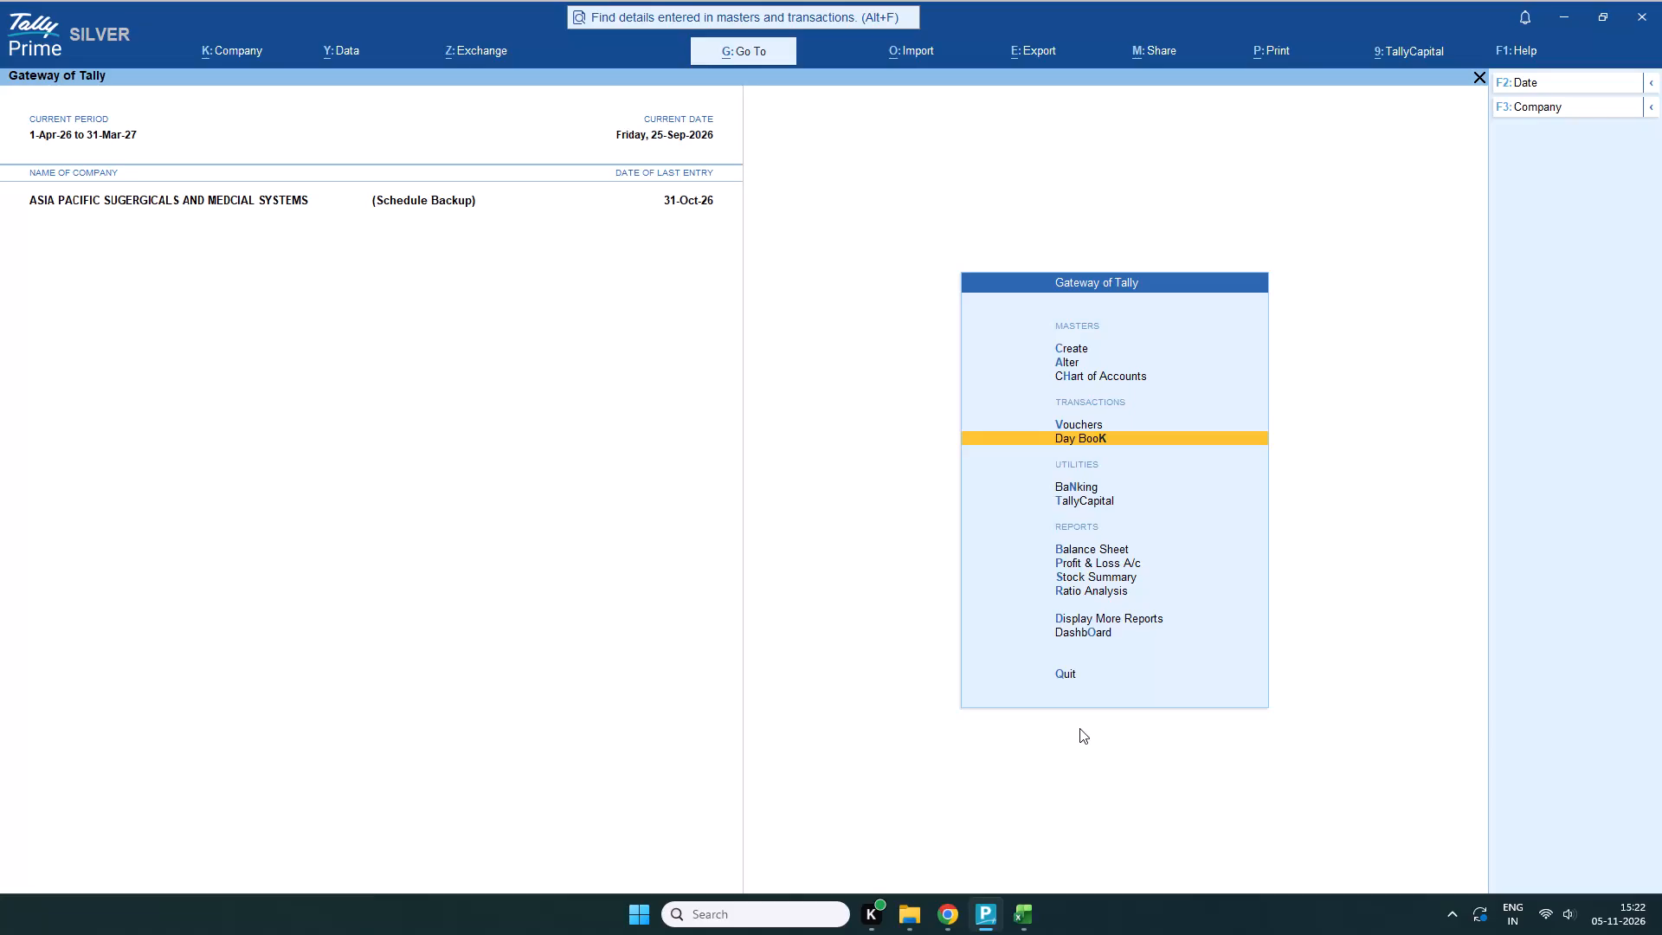
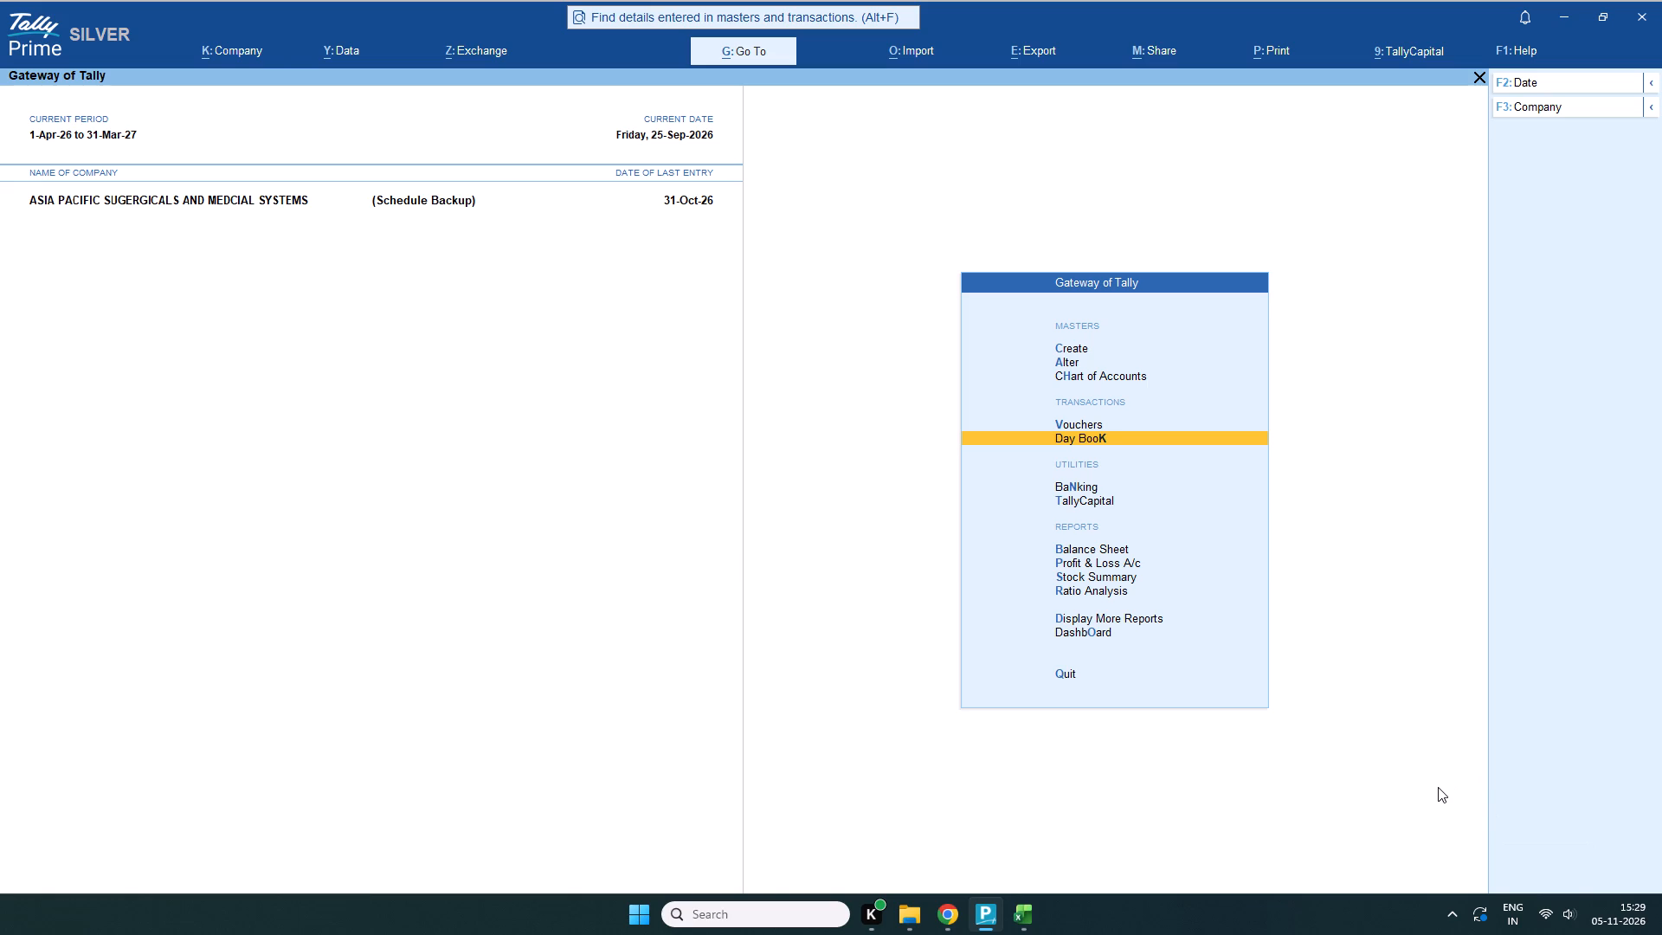
Minimize the TallyPrime, Asia Pacific drive, Chrome ledger PDF and Due Amount drive workbook windows to clear the screen.
left_click(1558, 15)
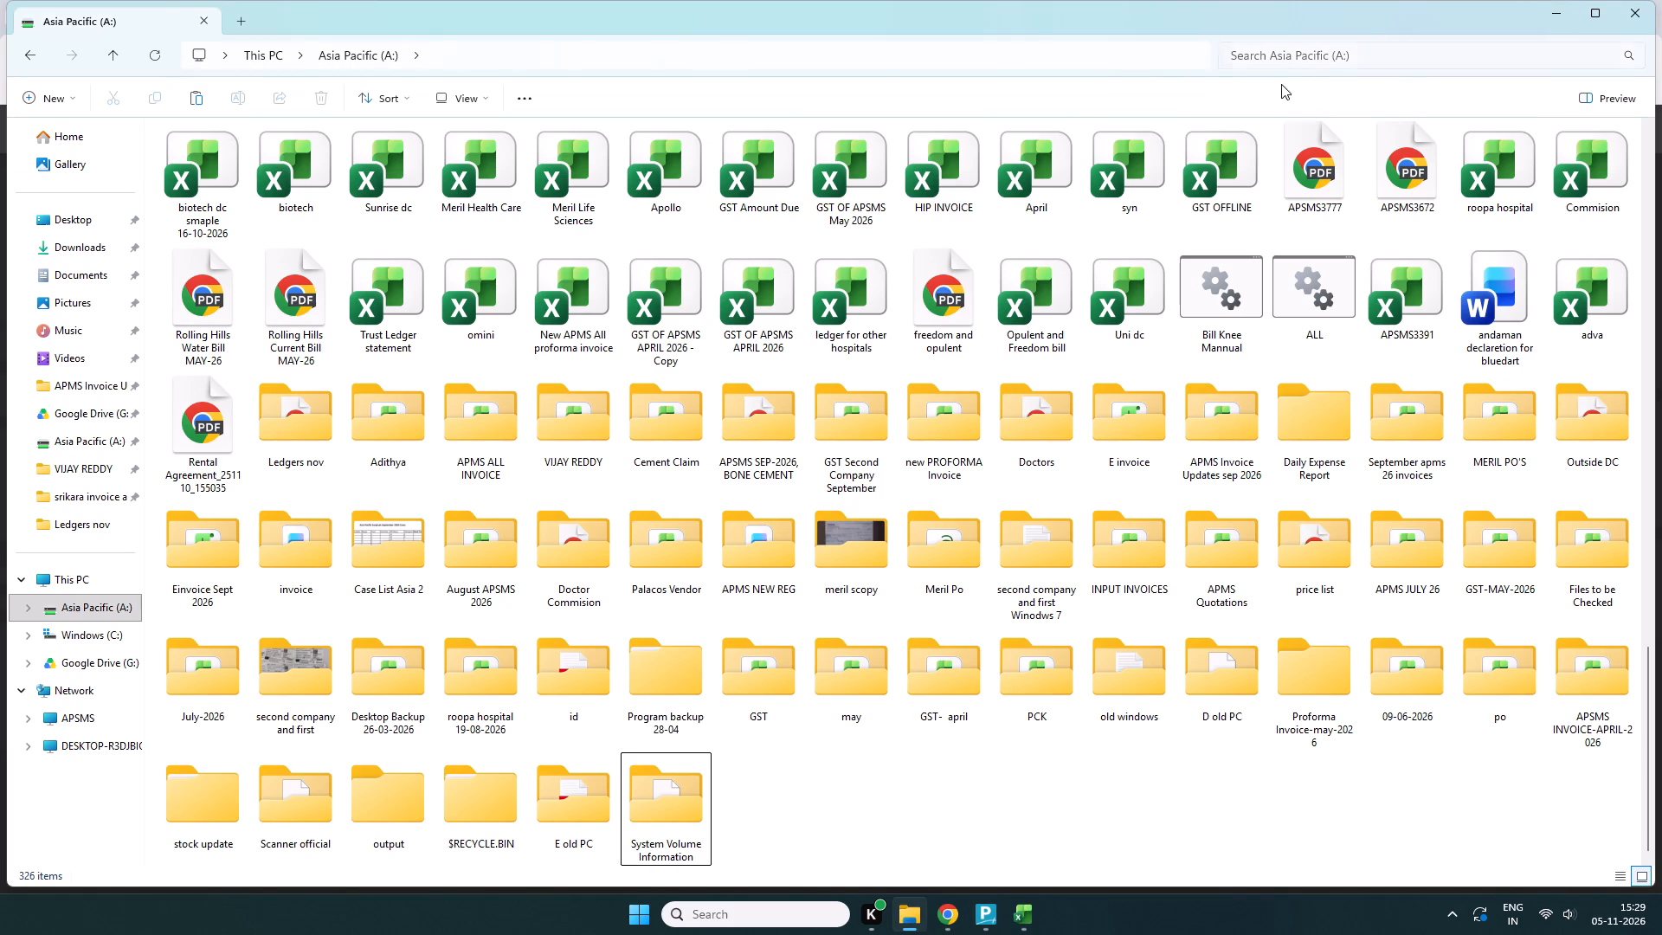
left_click(1556, 7)
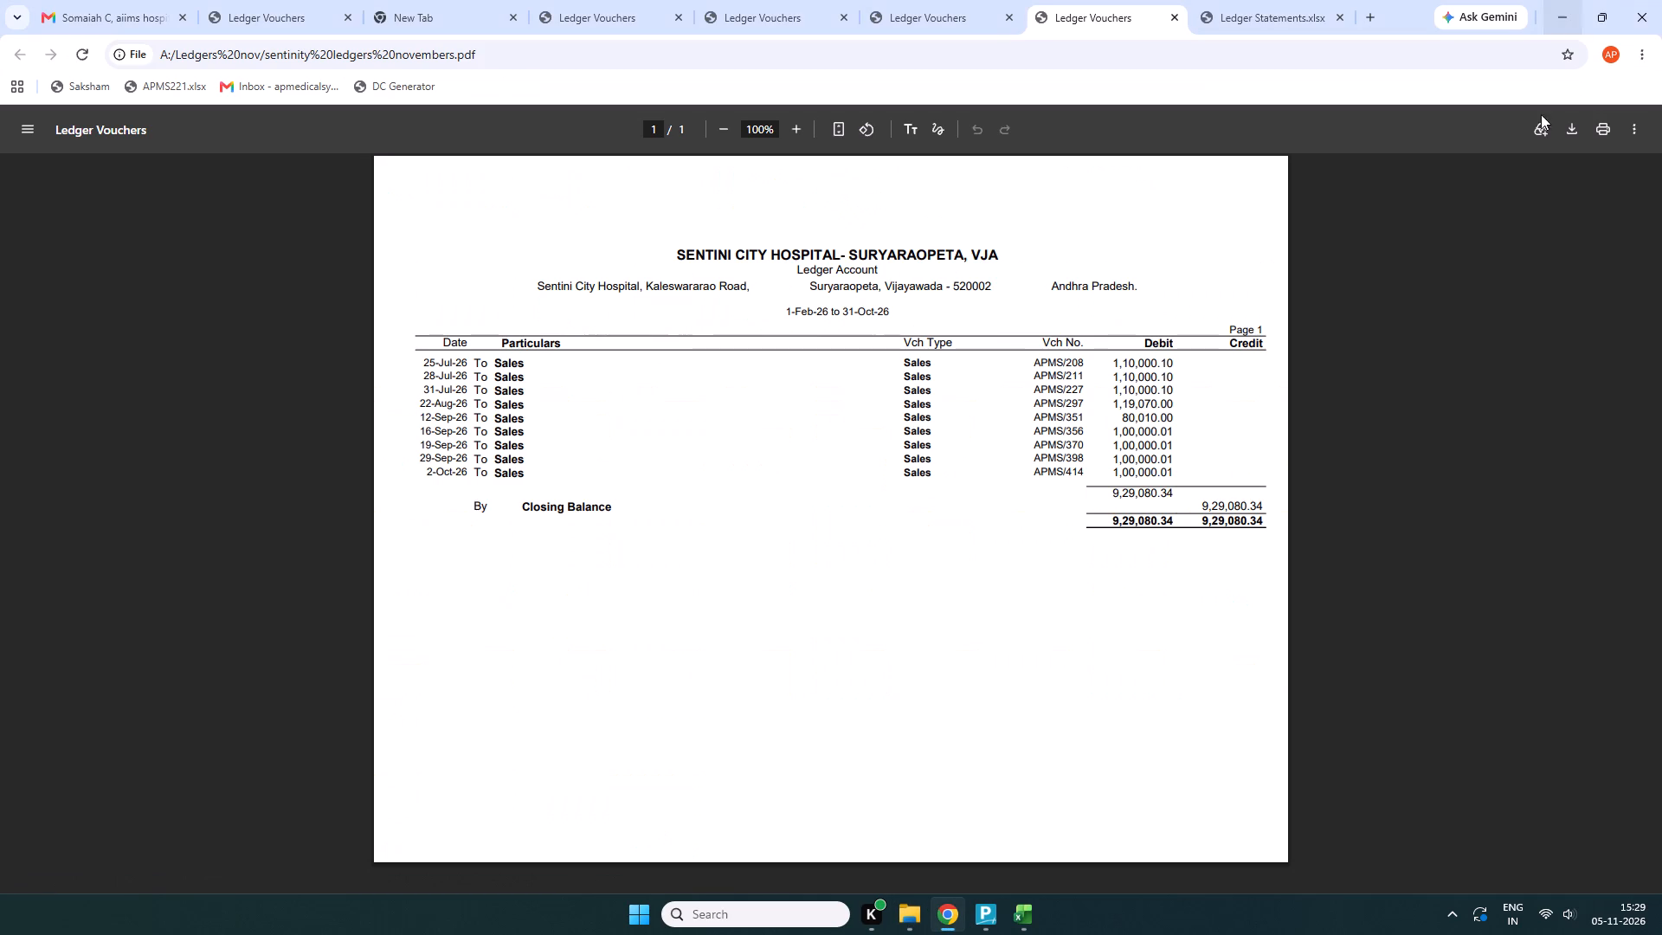
left_click(1572, 21)
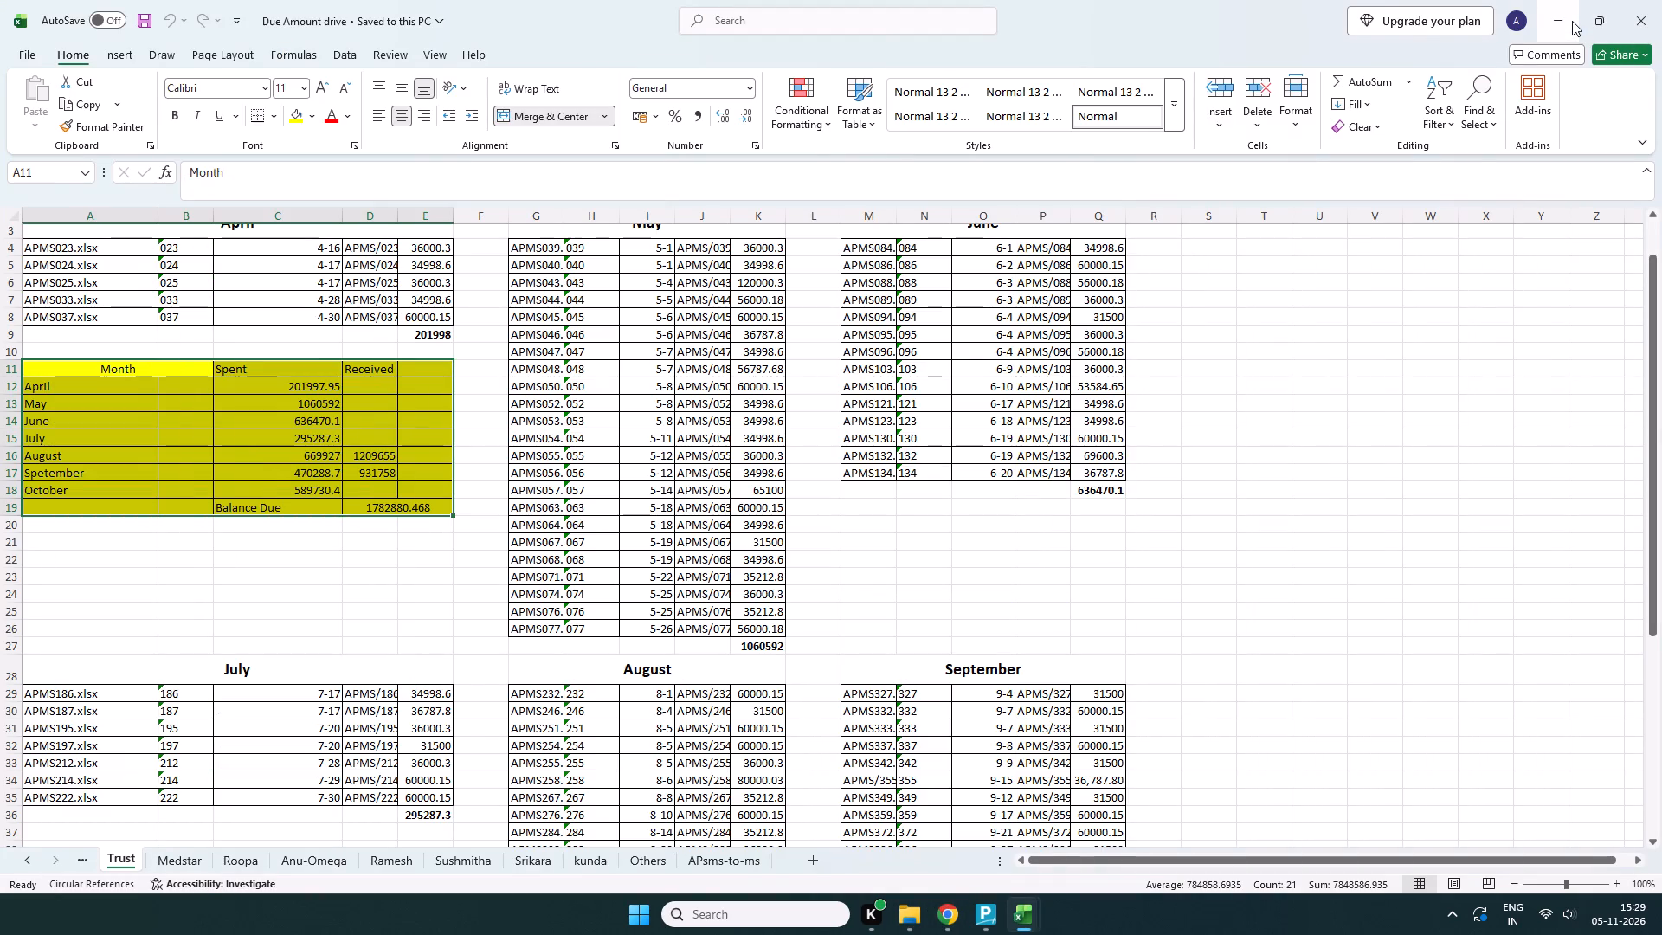
left_click(1572, 21)
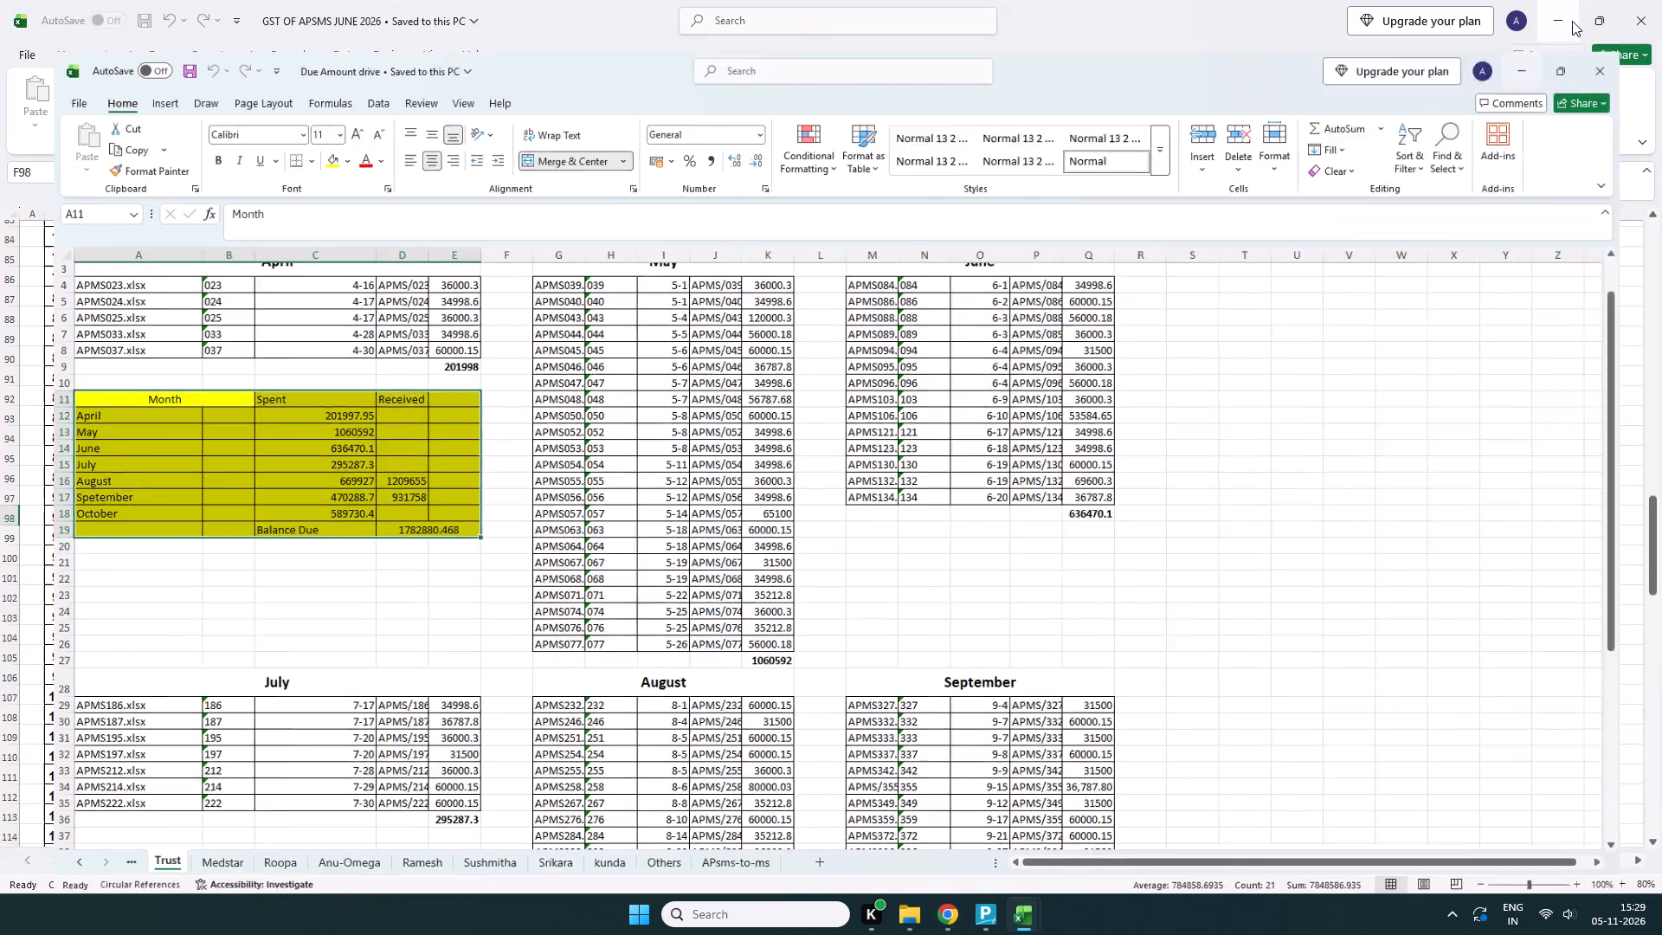